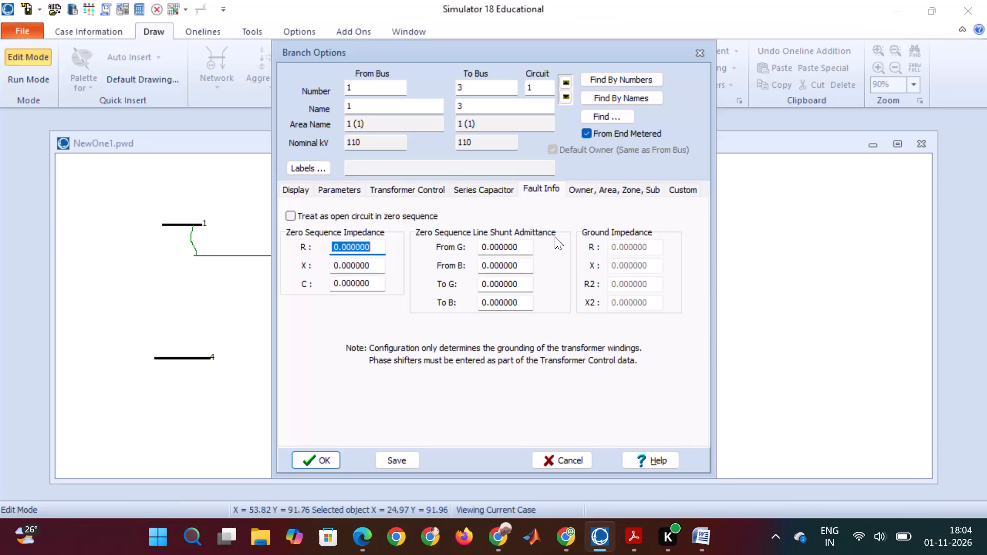
Set the series reactance of the line between buses 1 and 3 to 0.2 and accept the branch settings.
left_click(325, 189)
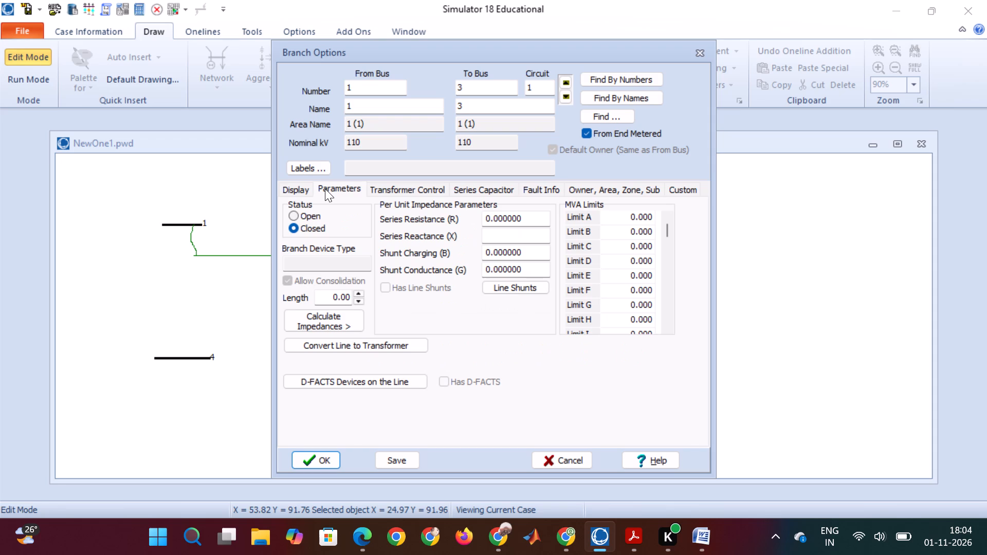
left_click(501, 233)
key("0")
key("period")
key("2")
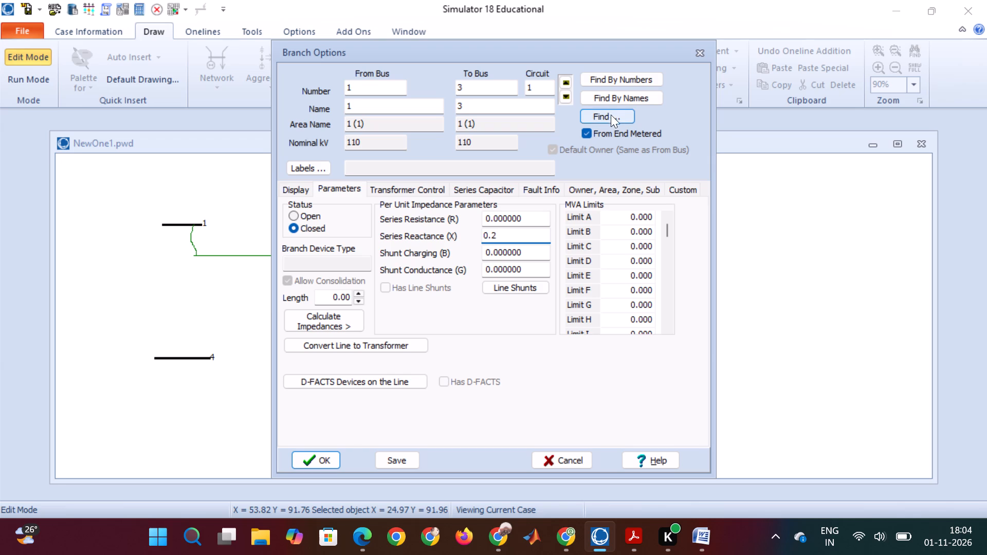
left_click(541, 190)
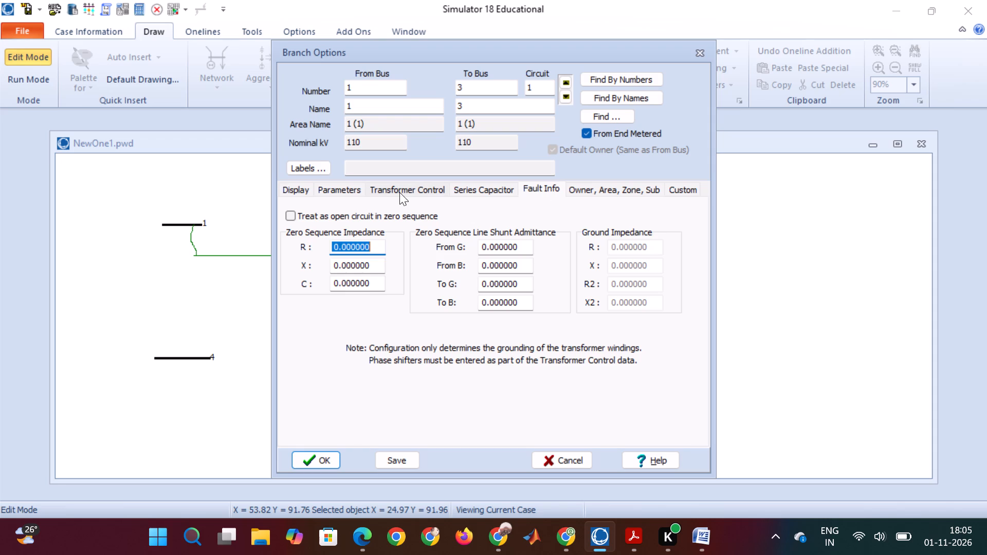
left_click(352, 185)
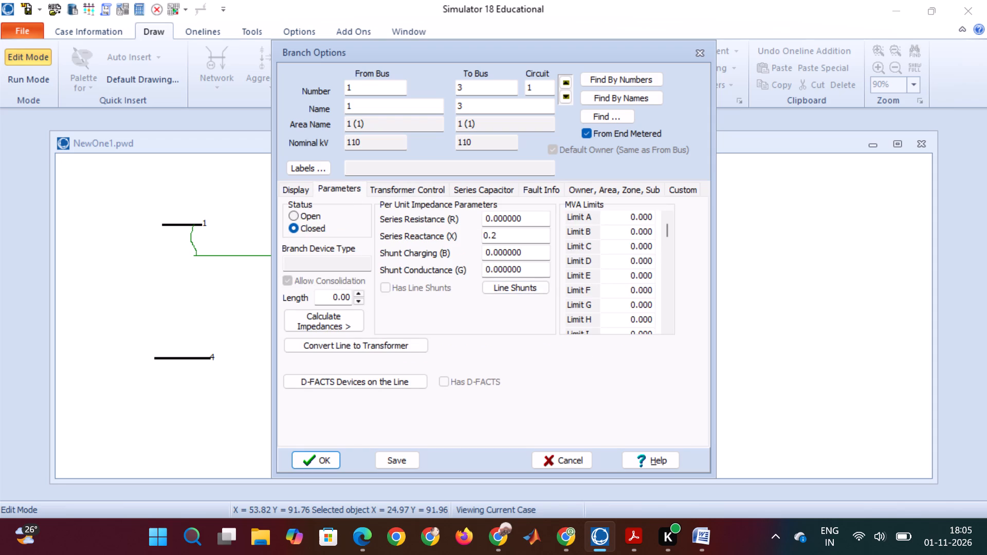
left_click_drag(510, 236, 476, 236)
left_click(540, 191)
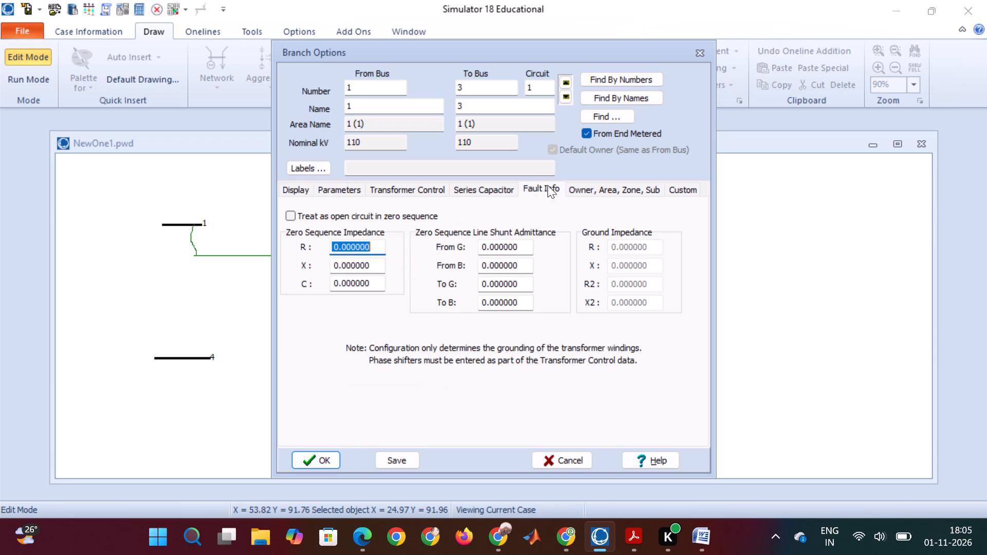
left_click(326, 466)
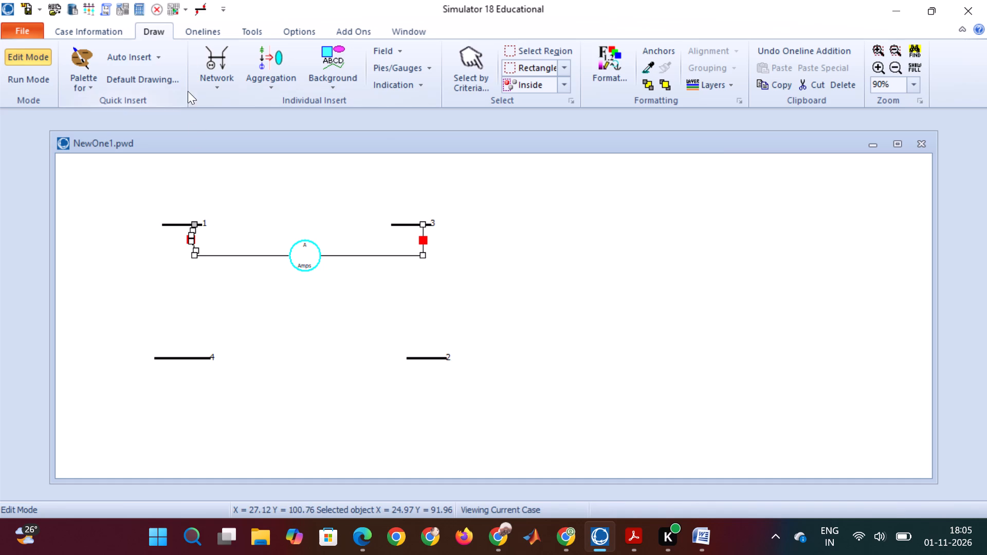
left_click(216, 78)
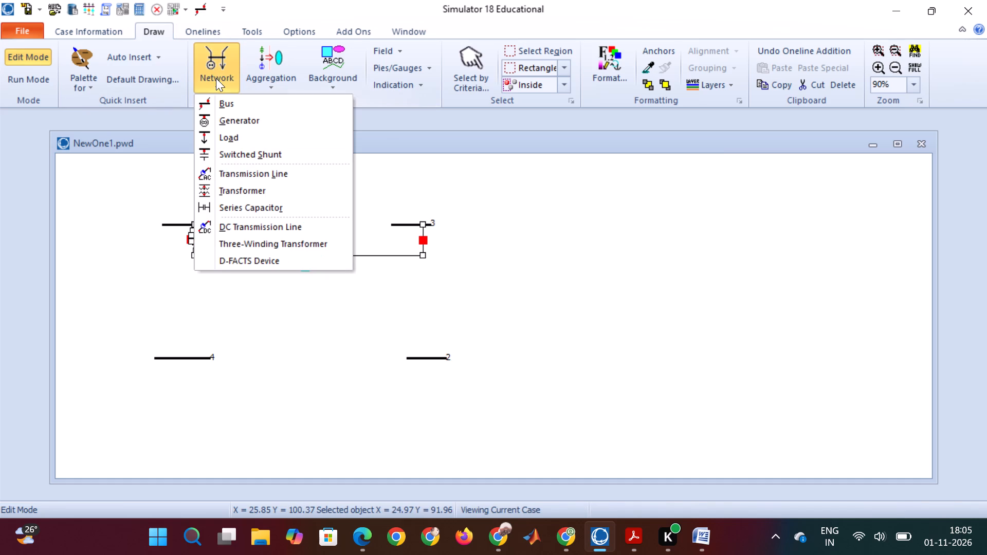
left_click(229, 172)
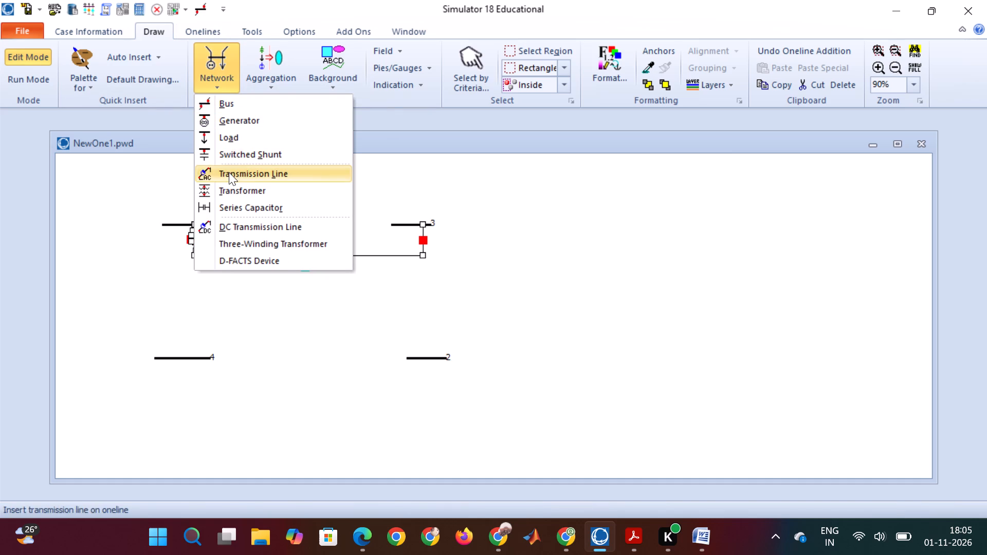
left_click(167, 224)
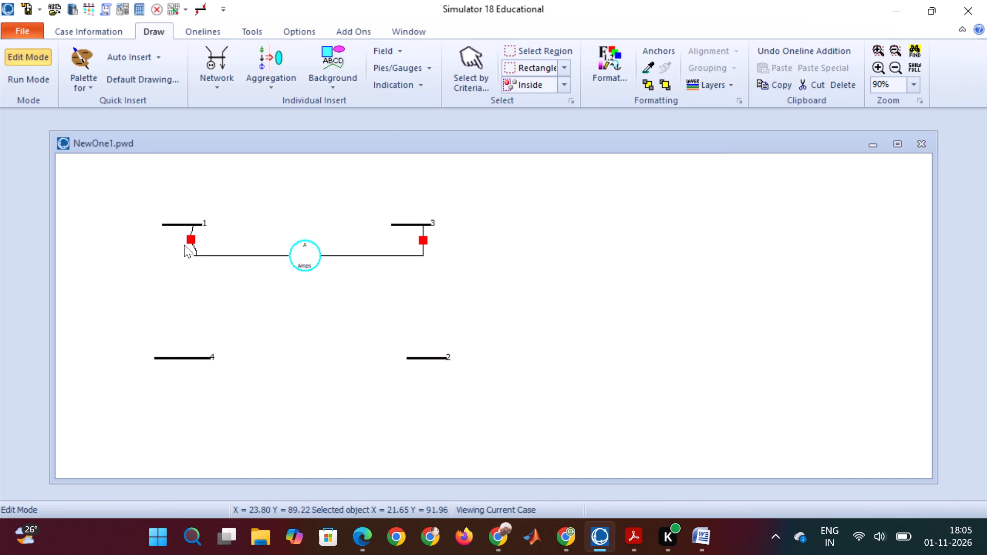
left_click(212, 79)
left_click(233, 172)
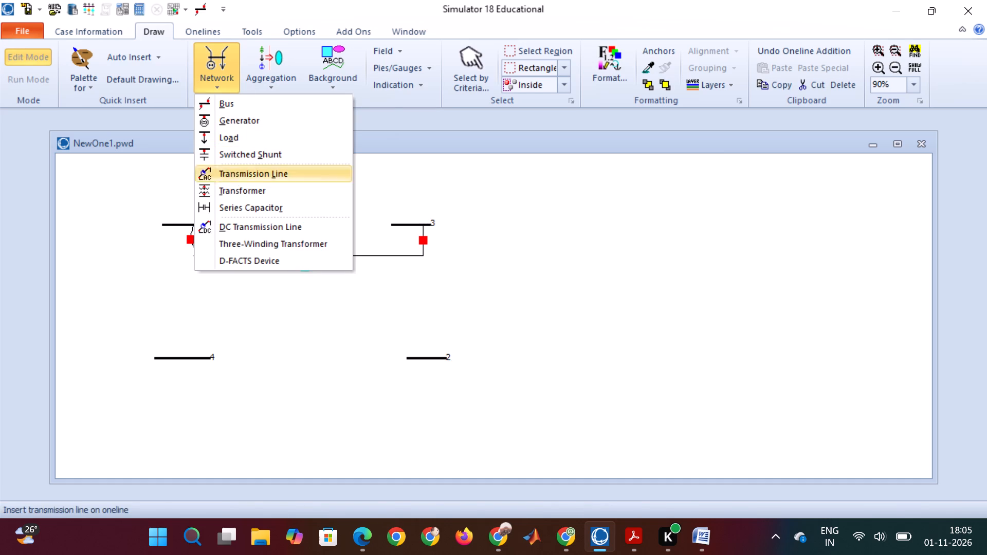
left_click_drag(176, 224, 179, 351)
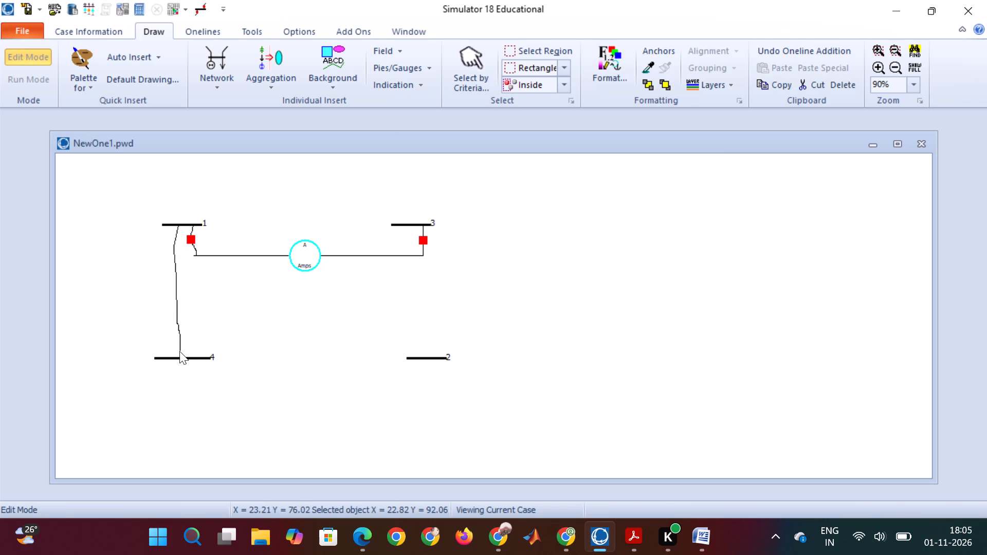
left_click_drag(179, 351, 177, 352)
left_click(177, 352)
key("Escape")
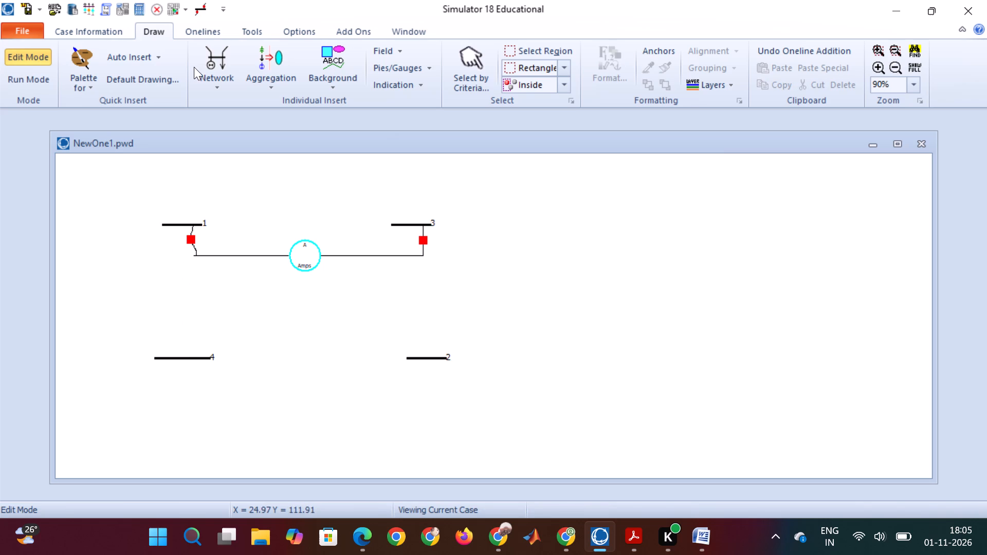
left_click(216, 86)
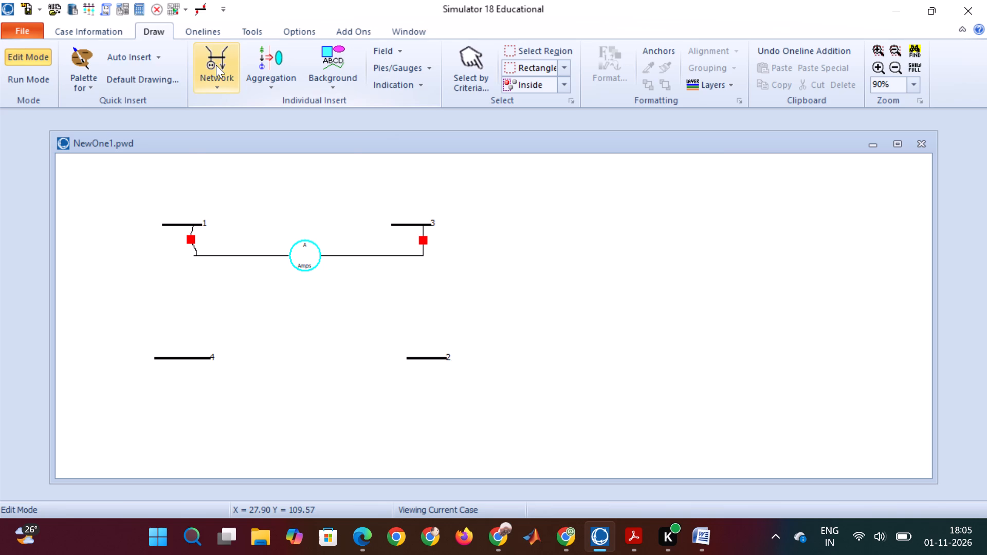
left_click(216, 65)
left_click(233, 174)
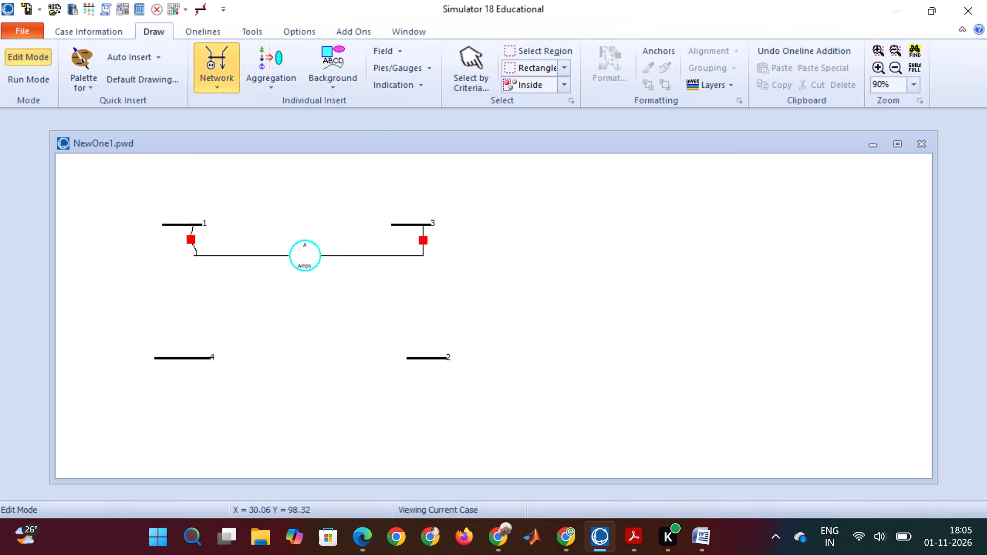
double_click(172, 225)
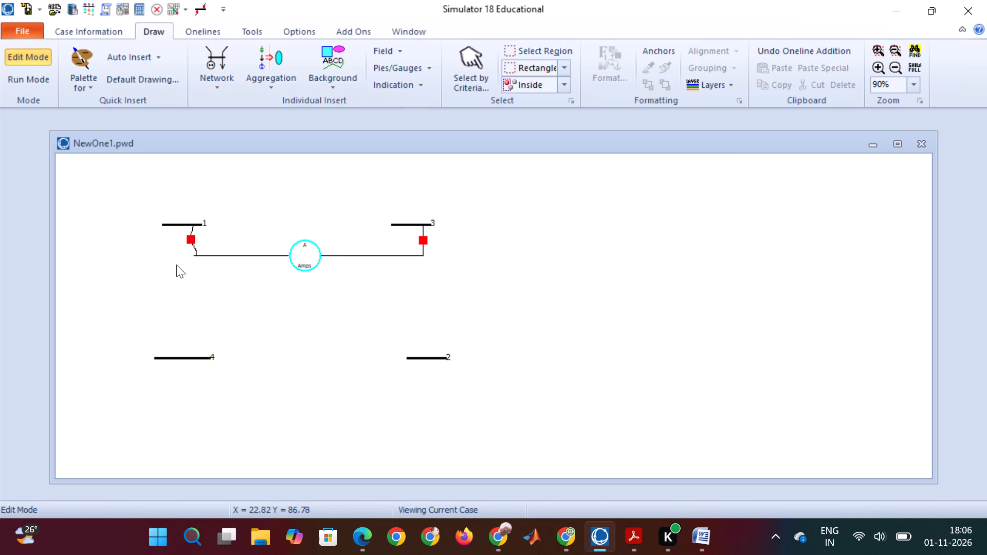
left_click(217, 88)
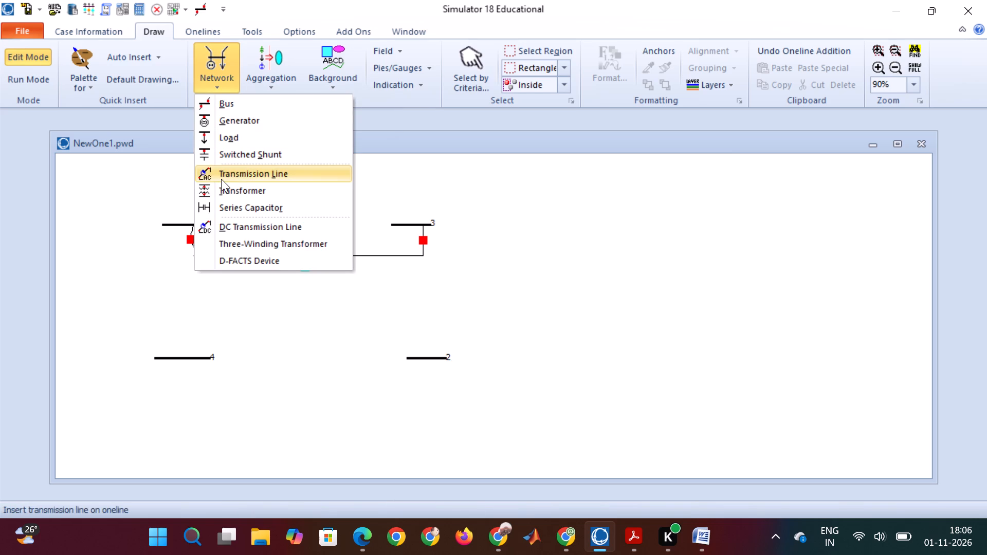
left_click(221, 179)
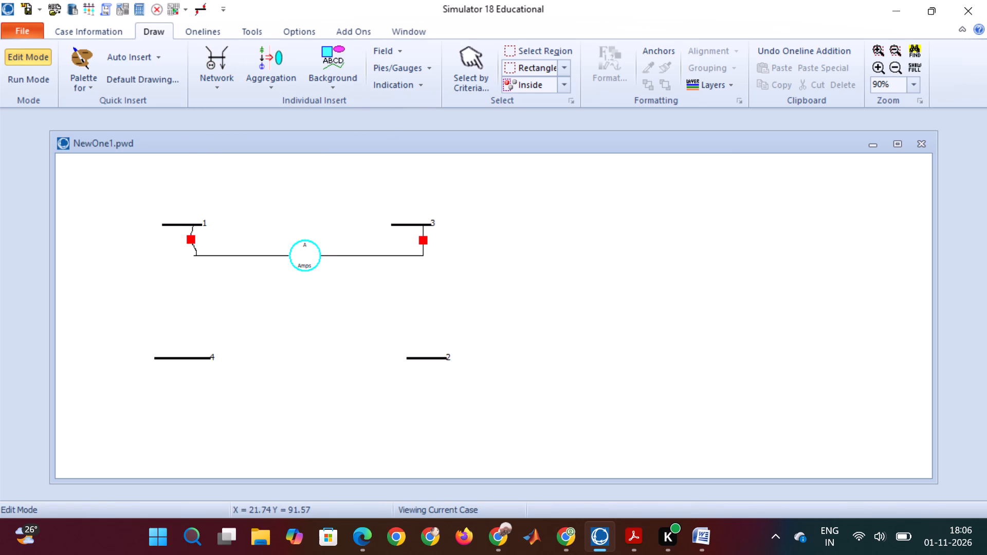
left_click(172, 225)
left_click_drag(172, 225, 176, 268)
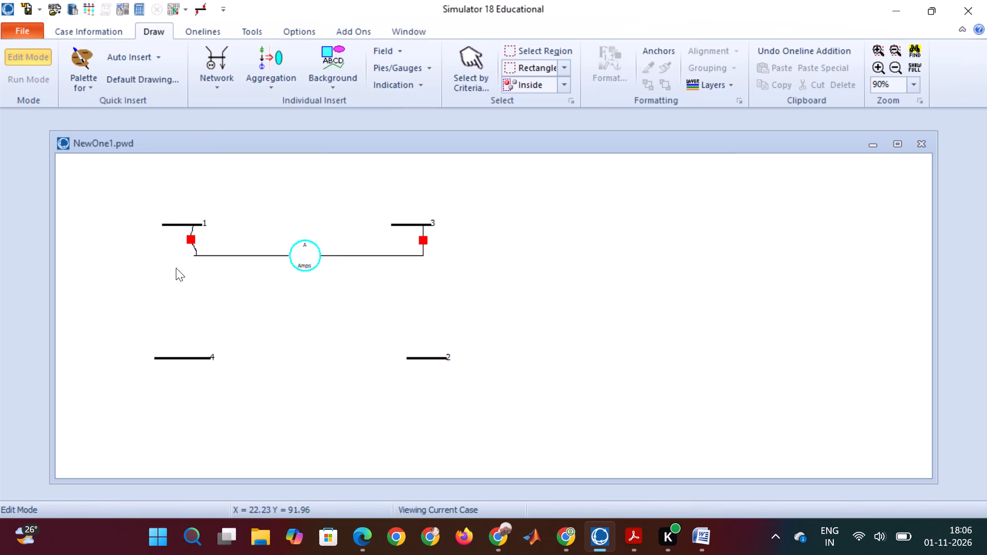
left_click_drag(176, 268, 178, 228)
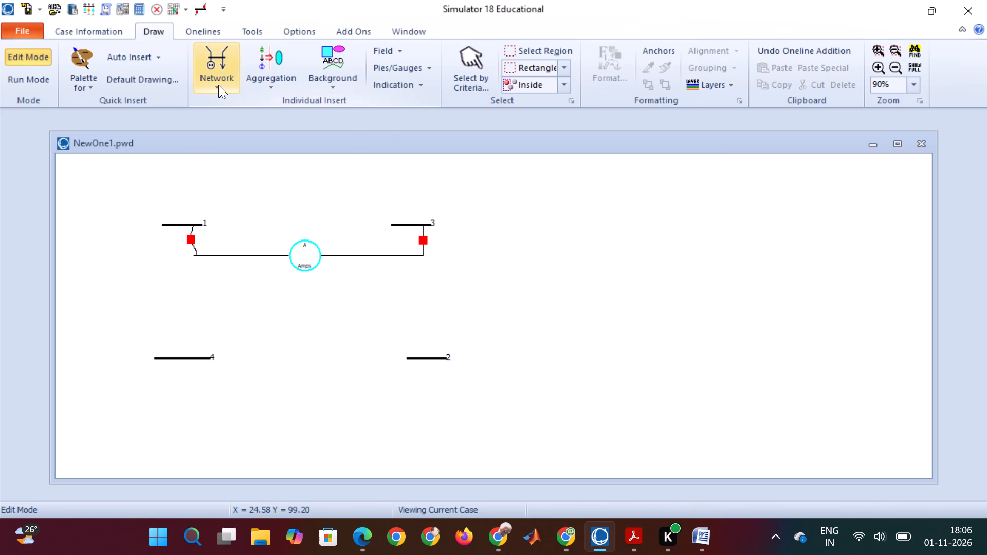
Draw a straight transmission line from bus 1 to bus 4 with a series reactance of 0.10.
left_click(218, 85)
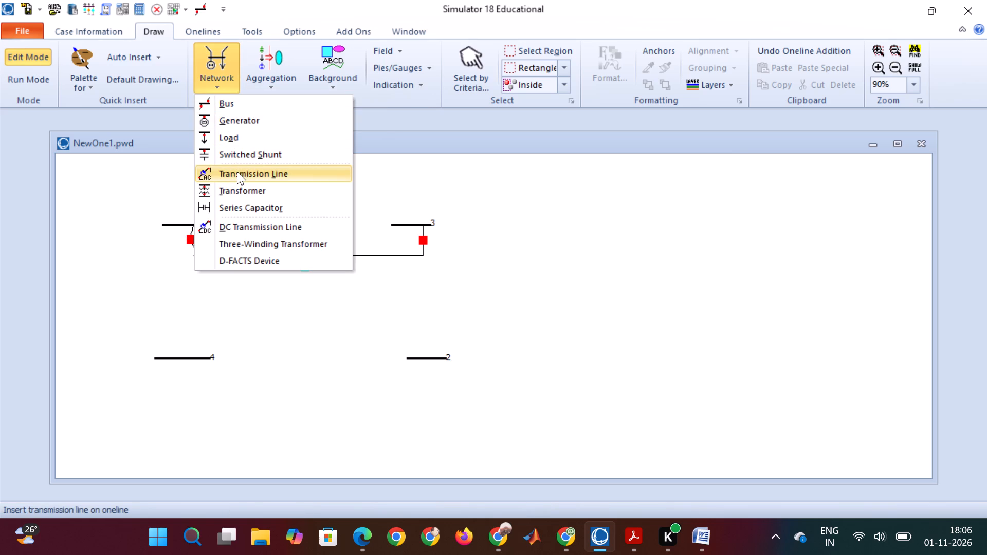
left_click(237, 172)
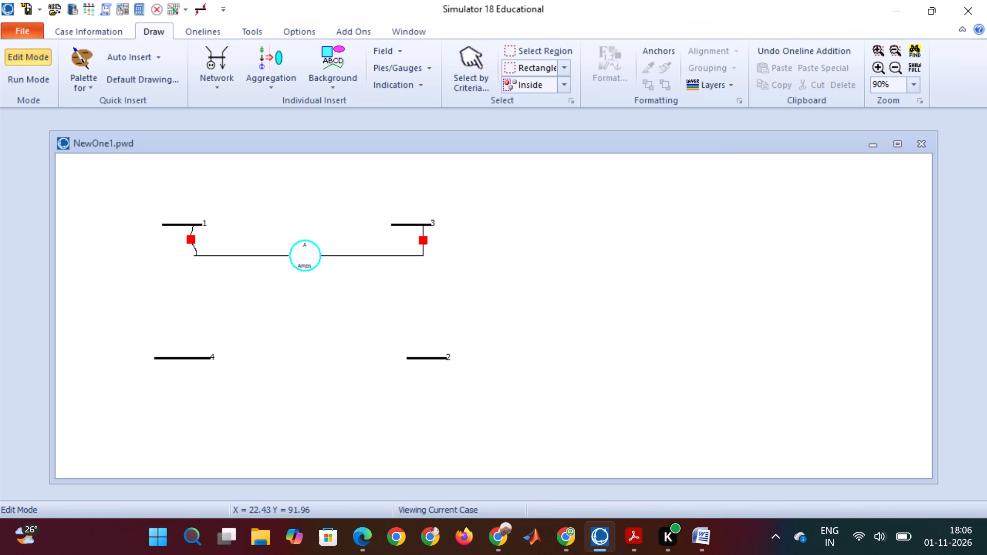
left_click(174, 225)
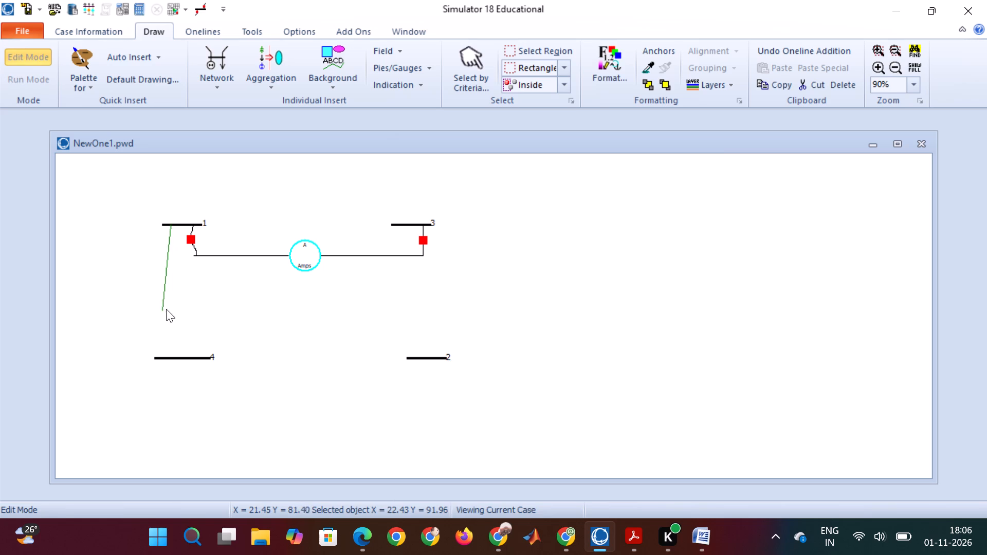
left_click(168, 357)
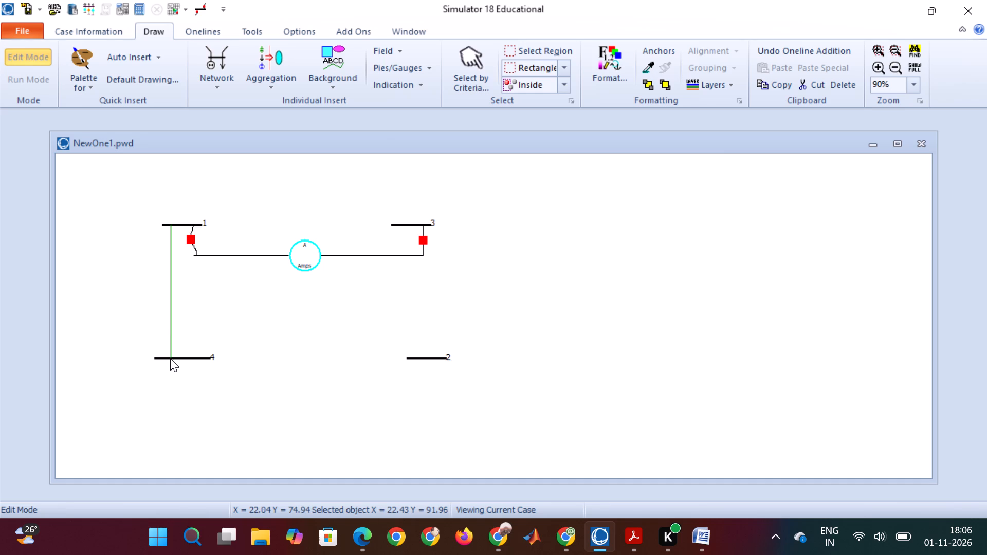
double_click(171, 359)
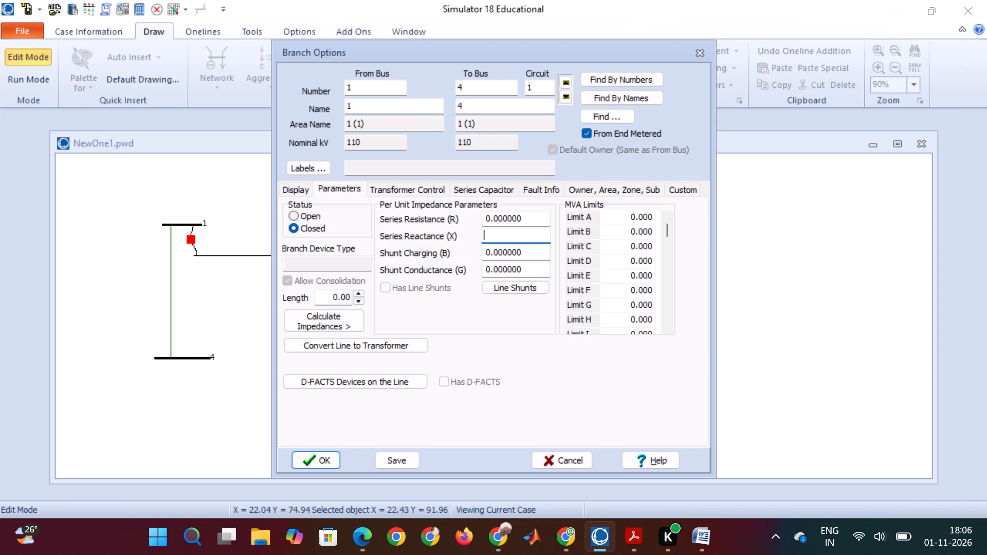
type("0.10")
left_click(321, 458)
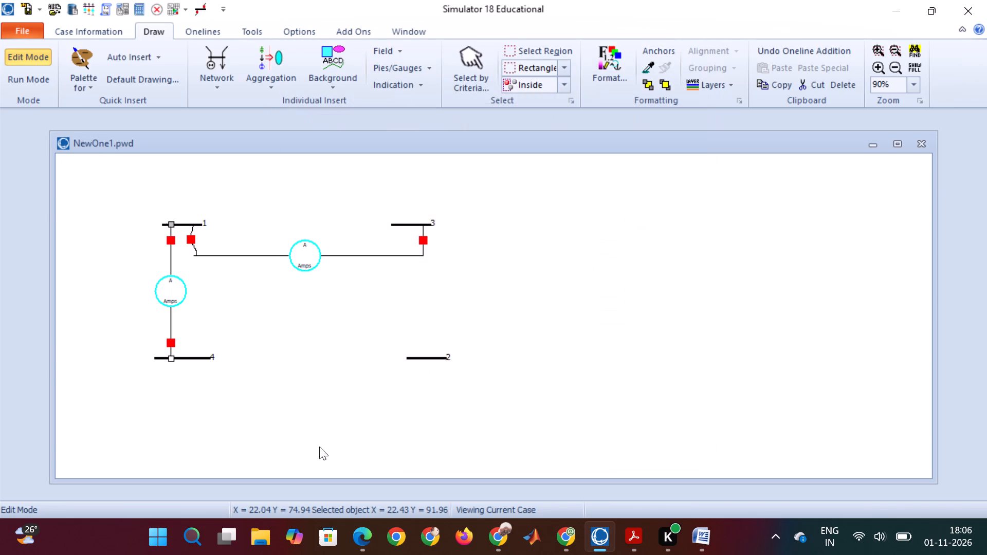
Draw a transmission line from bus 4 to bus 2, routed above both buses, with a series reactance of 0.1.
left_click(218, 82)
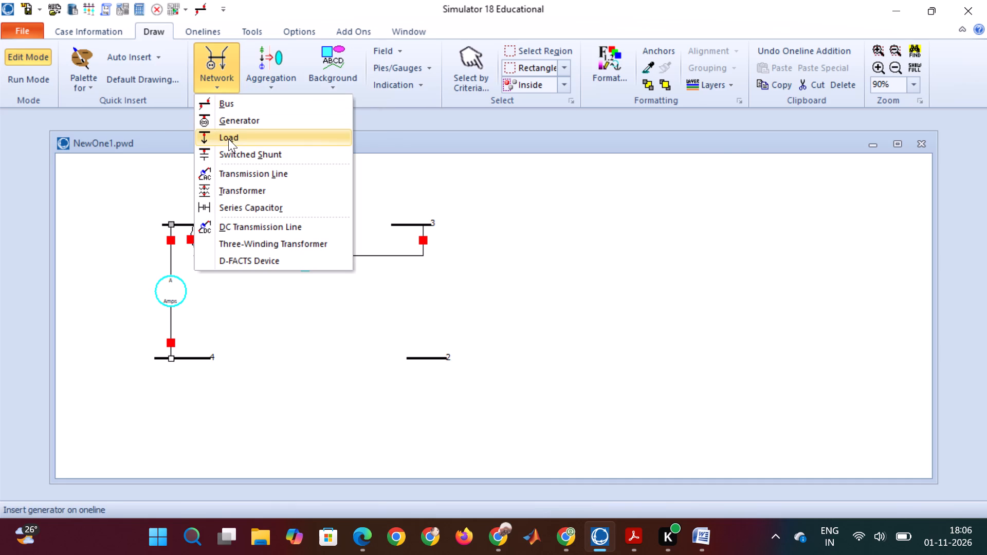
left_click(221, 175)
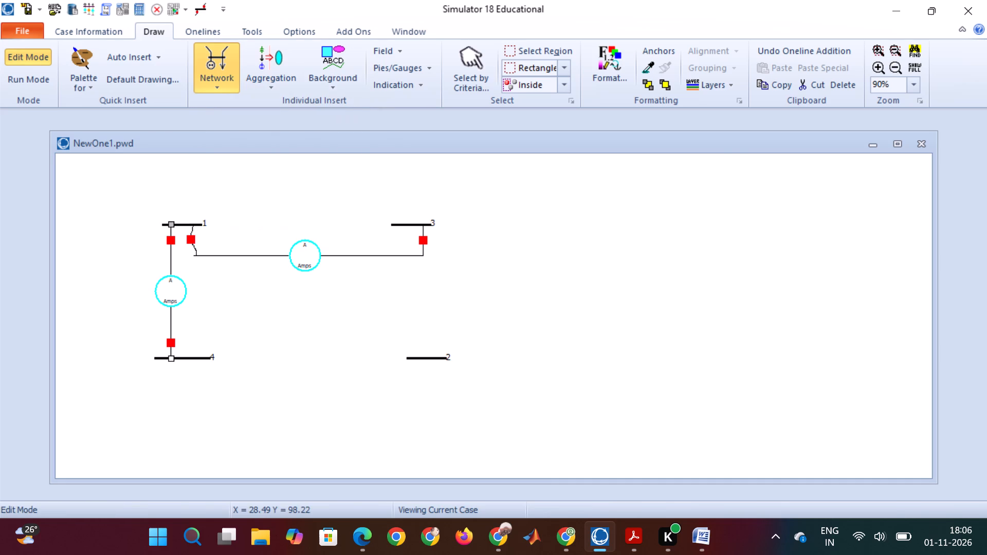
left_click(193, 357)
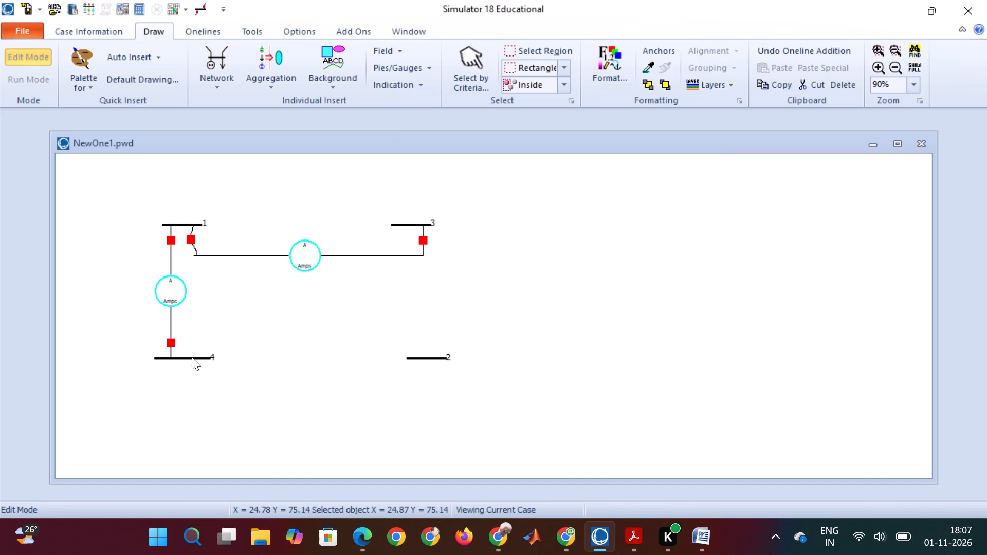
left_click(220, 88)
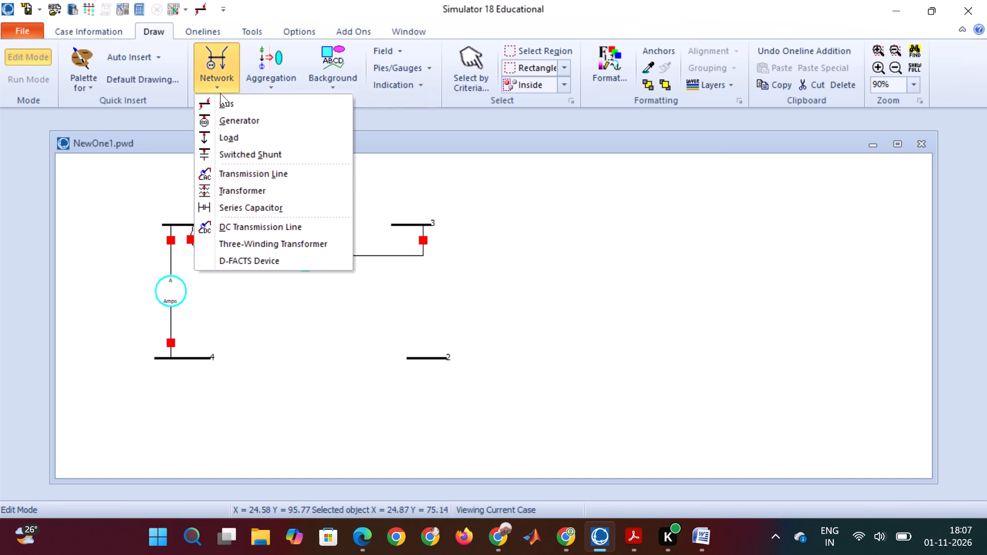
left_click(224, 178)
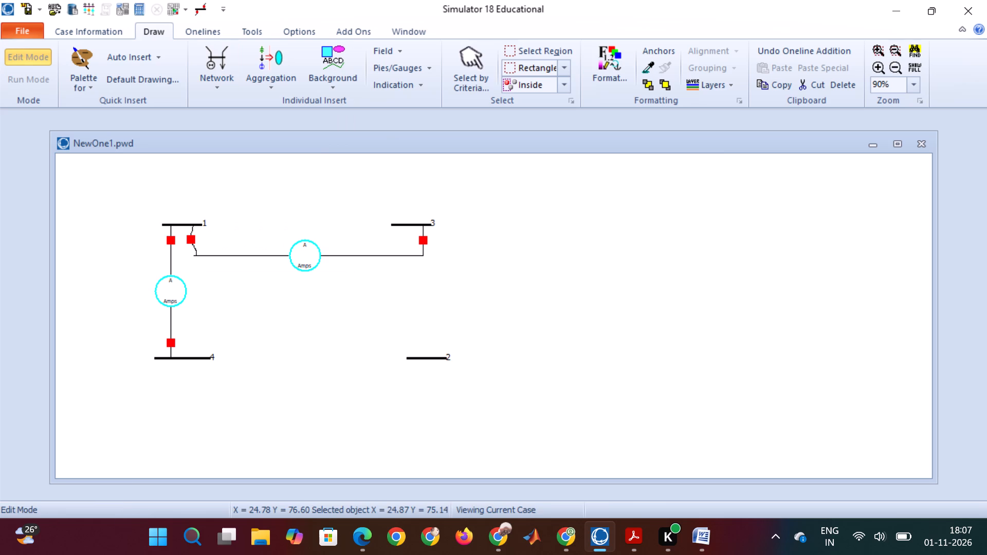
left_click(193, 358)
left_click(193, 331)
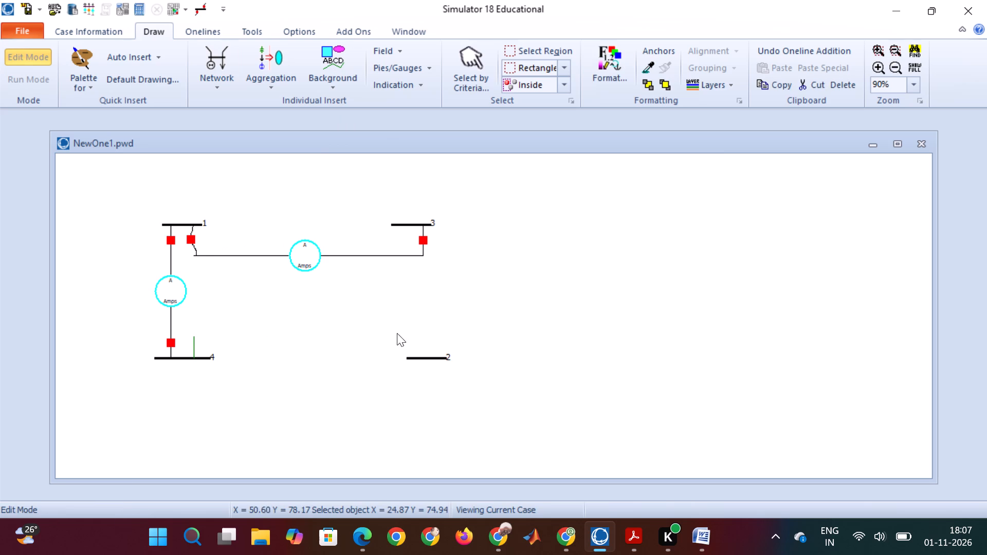
left_click(416, 336)
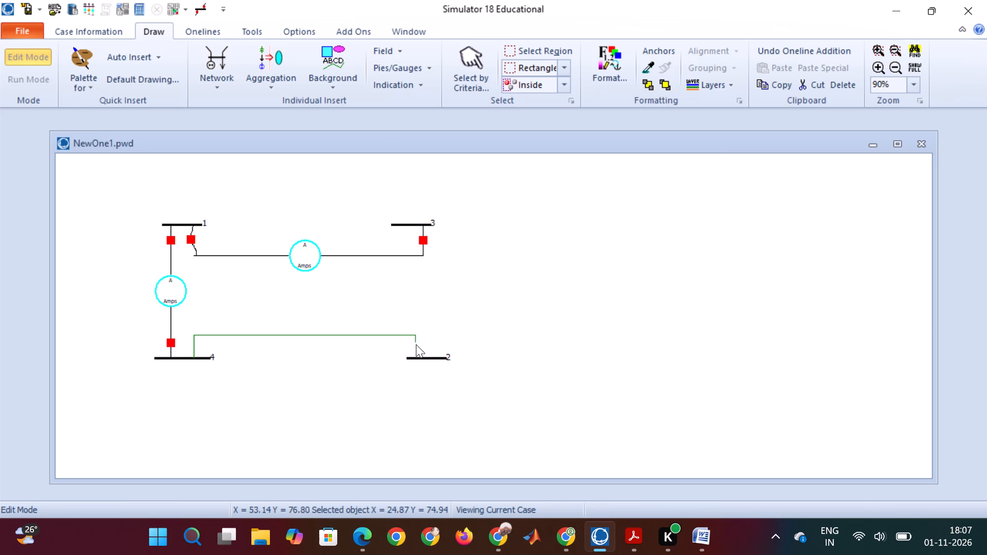
double_click(416, 358)
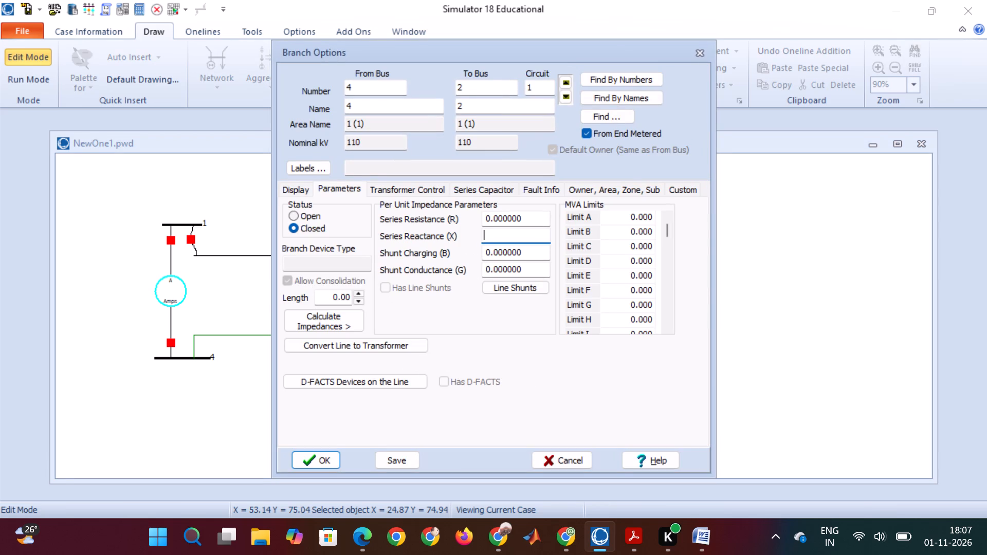
type("0.1")
left_click(313, 461)
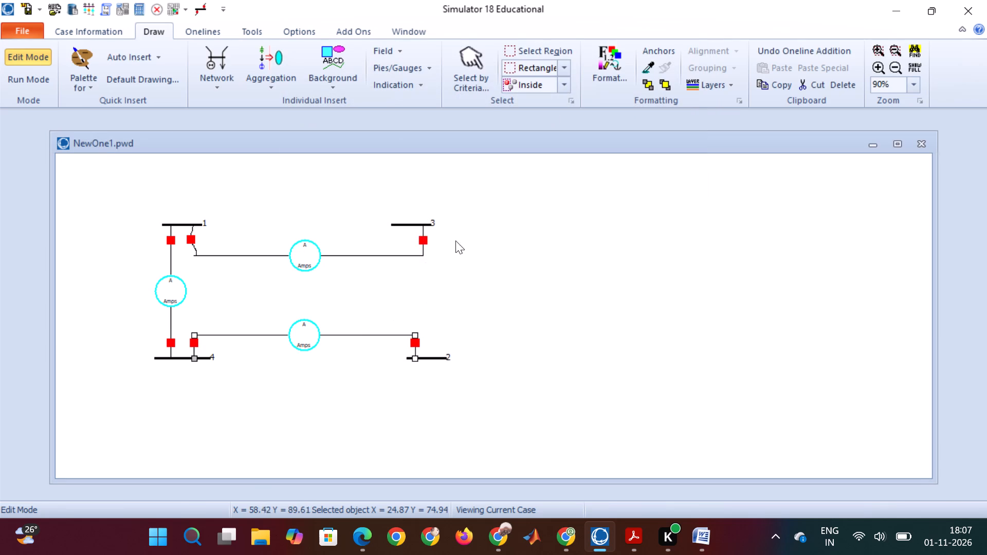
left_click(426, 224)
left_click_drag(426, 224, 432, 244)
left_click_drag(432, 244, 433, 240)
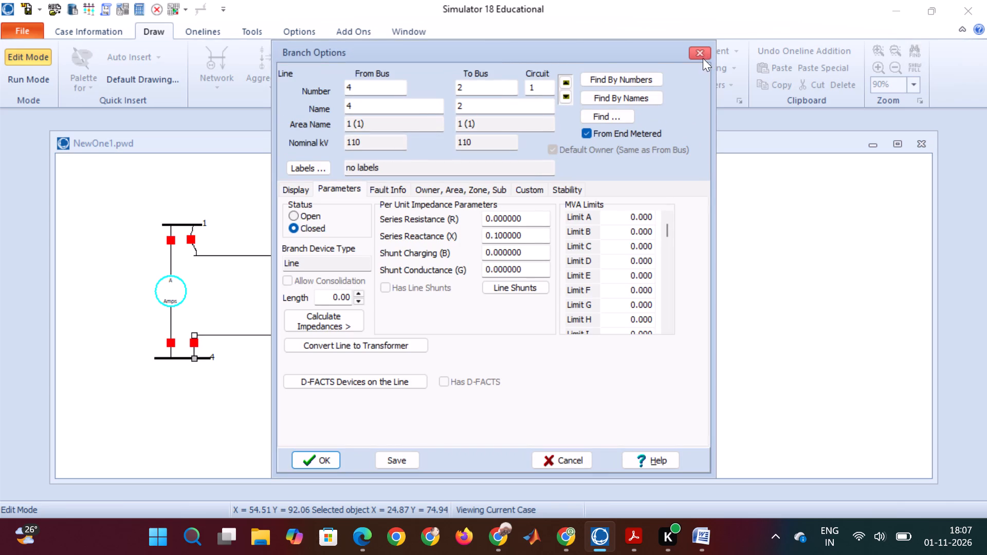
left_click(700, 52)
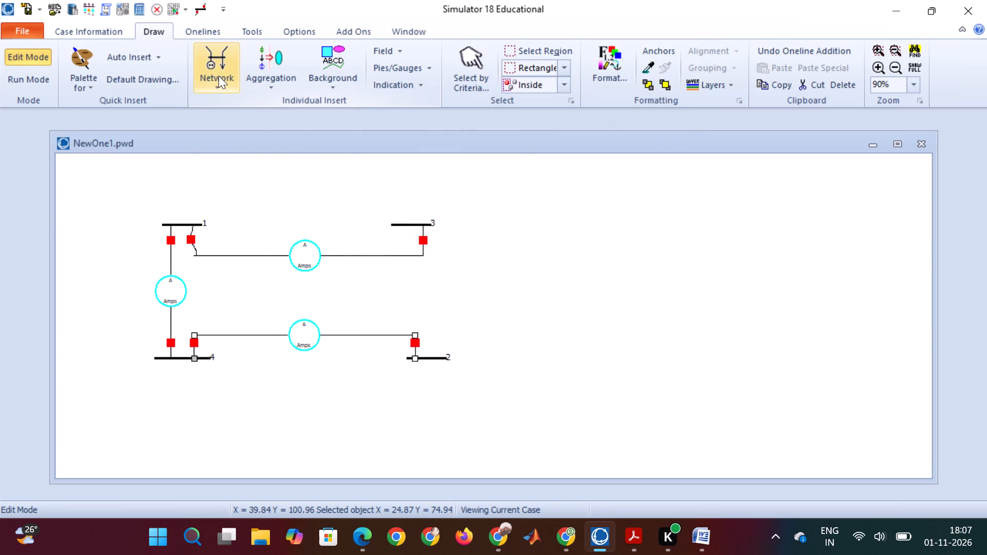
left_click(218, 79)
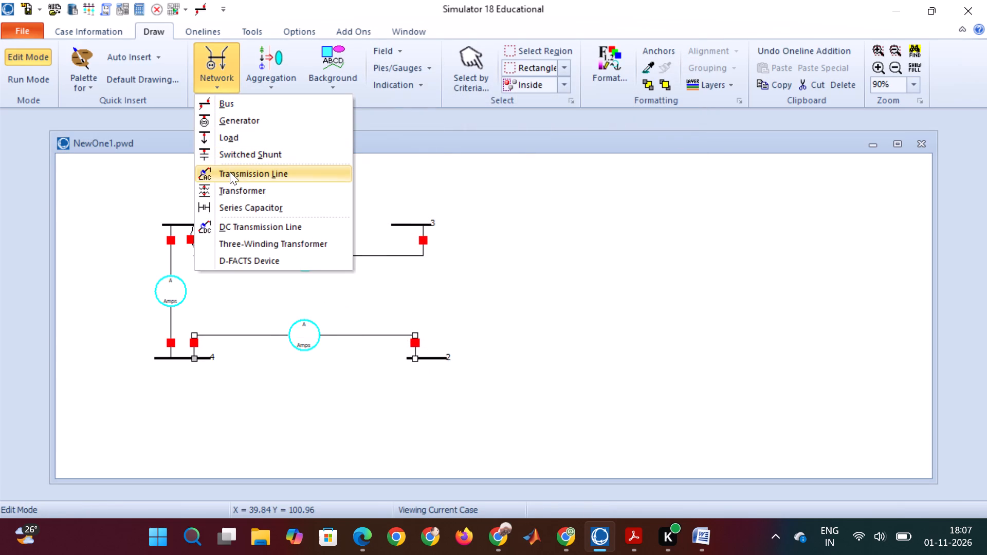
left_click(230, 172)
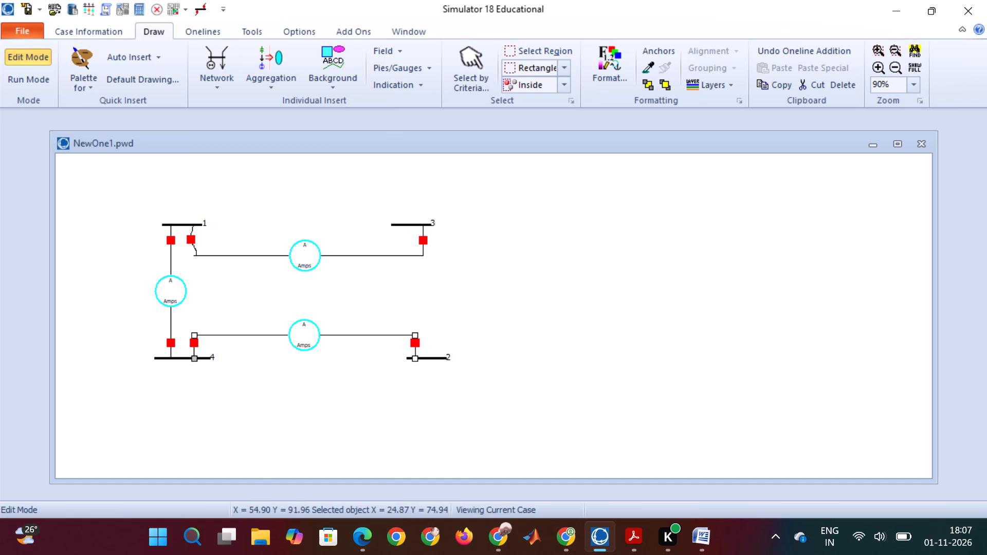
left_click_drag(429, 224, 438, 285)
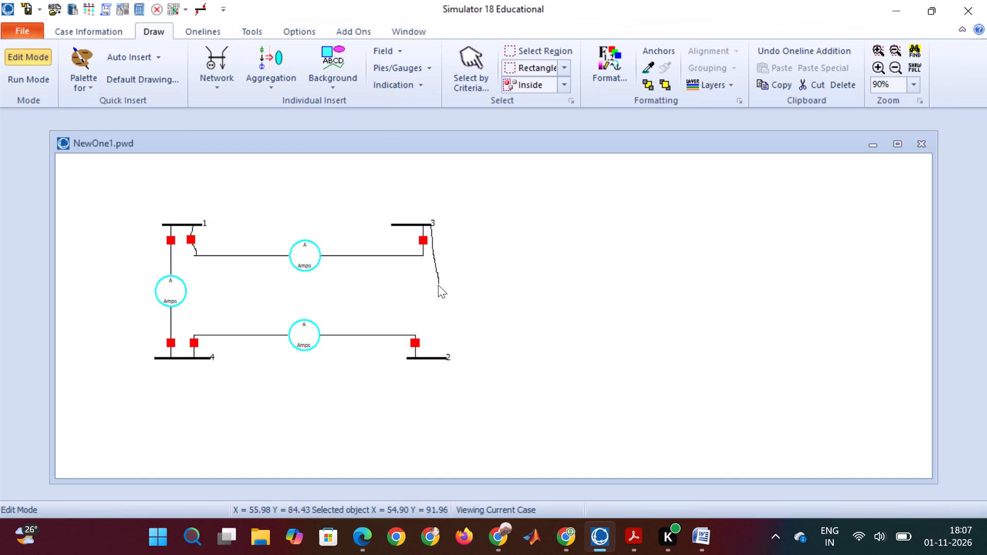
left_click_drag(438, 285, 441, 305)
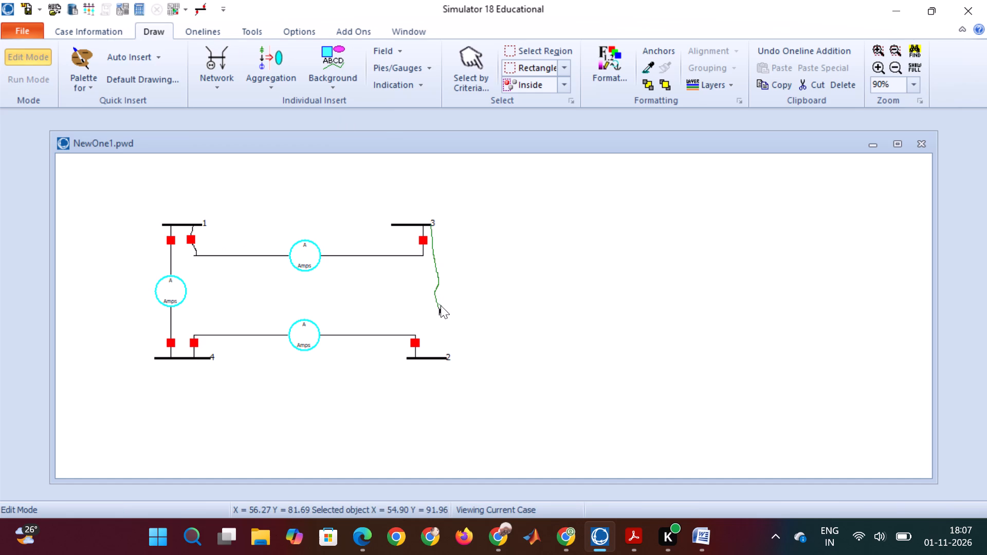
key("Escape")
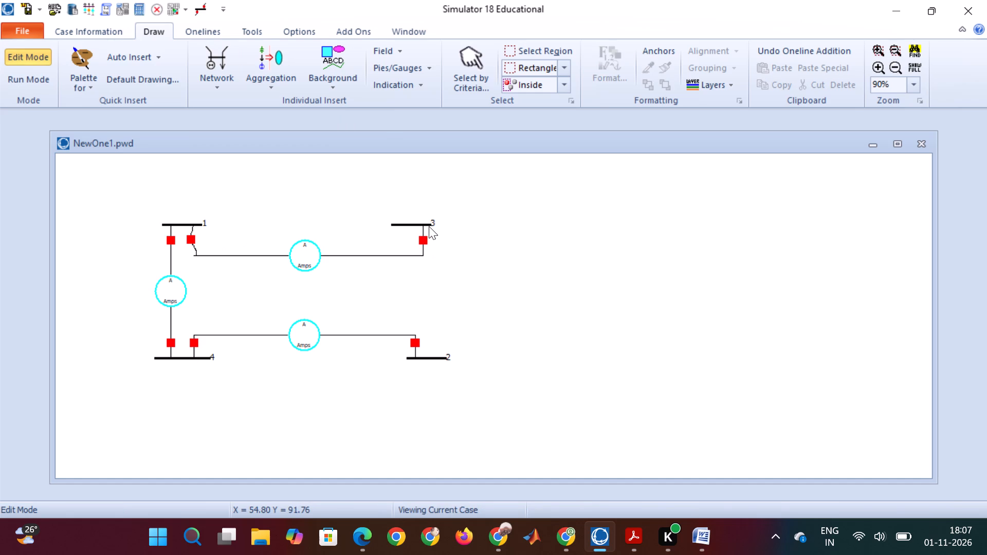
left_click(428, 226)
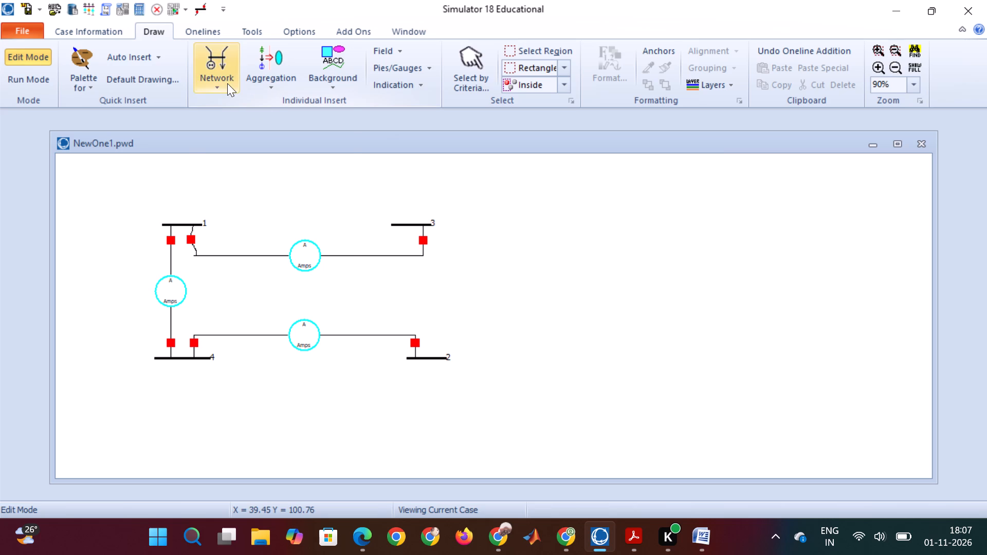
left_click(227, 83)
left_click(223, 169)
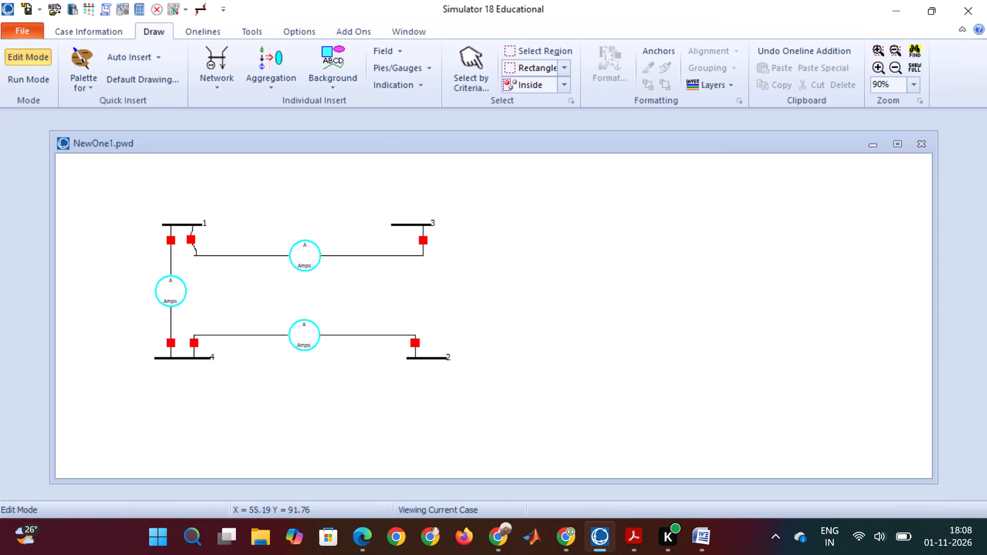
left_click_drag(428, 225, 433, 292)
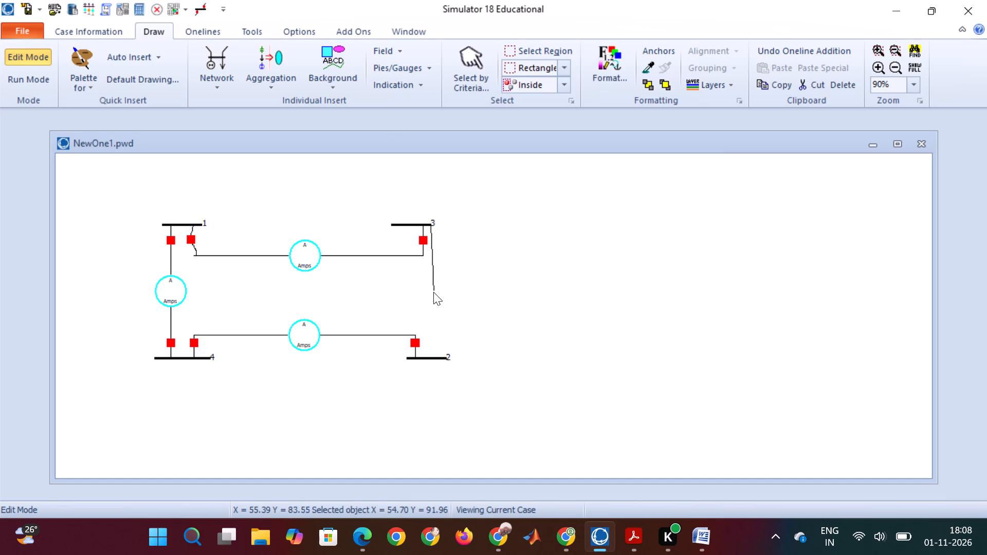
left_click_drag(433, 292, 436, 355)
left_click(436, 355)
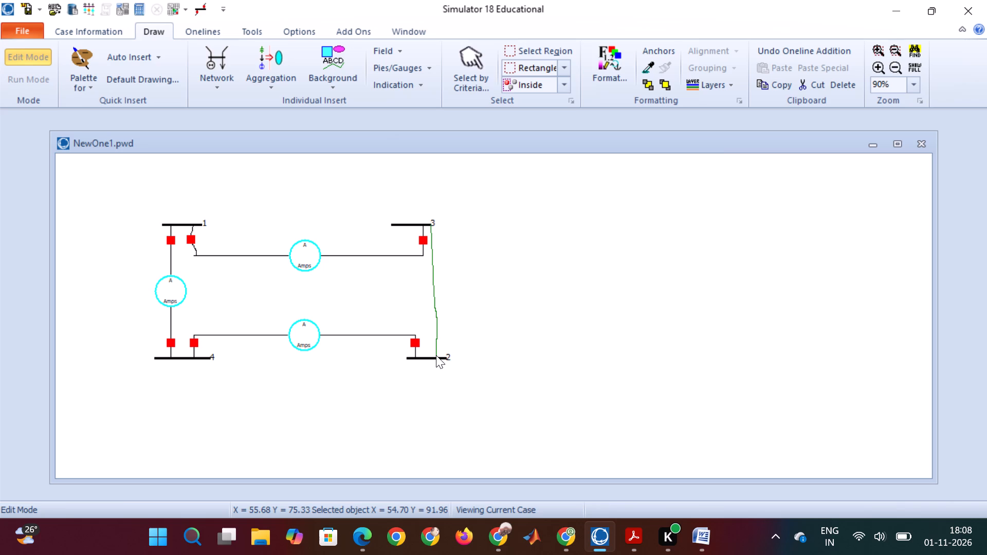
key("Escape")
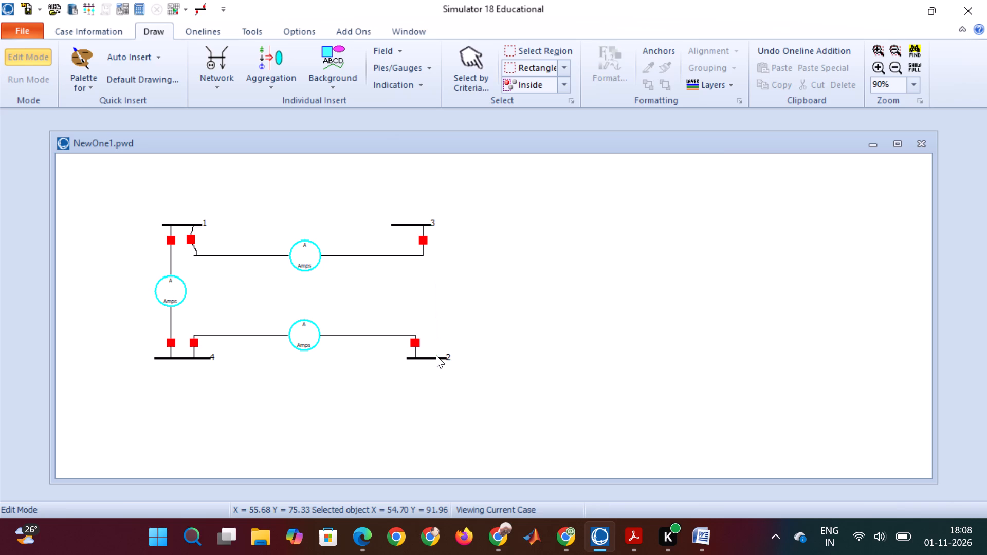
Lengthen the bus 3 bar by extending its right end slightly beyond the right end of bus 2.
left_click(405, 225)
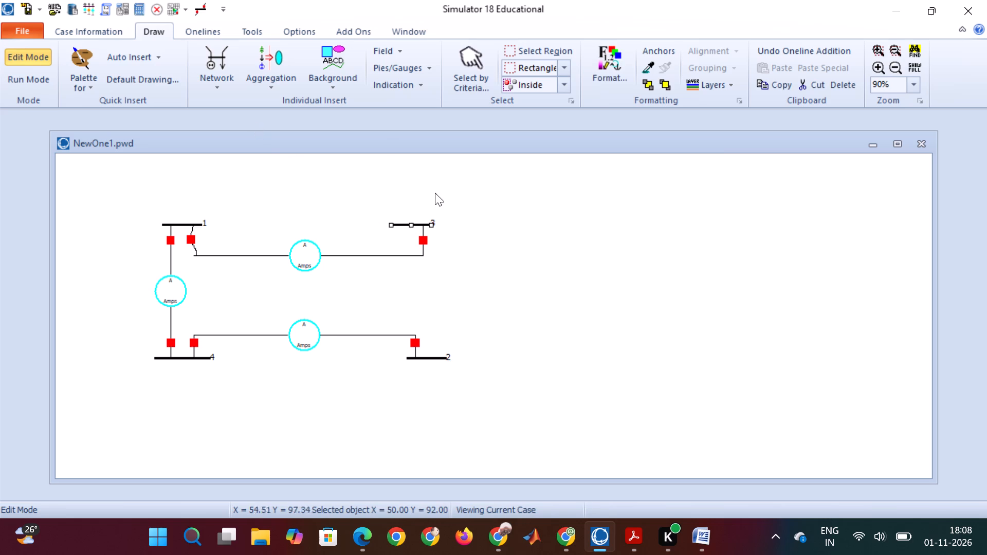
left_click_drag(431, 224, 451, 225)
left_click_drag(451, 225, 456, 225)
left_click(449, 312)
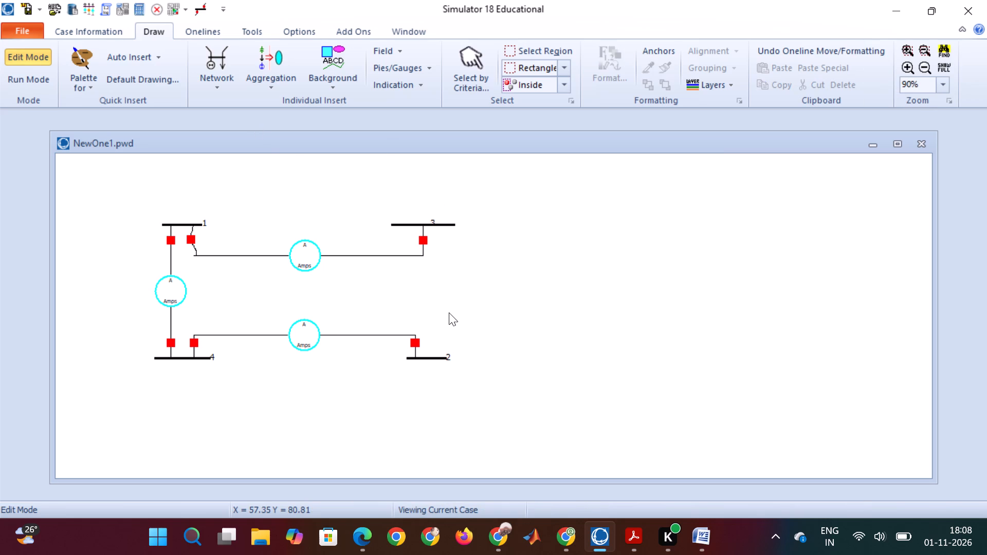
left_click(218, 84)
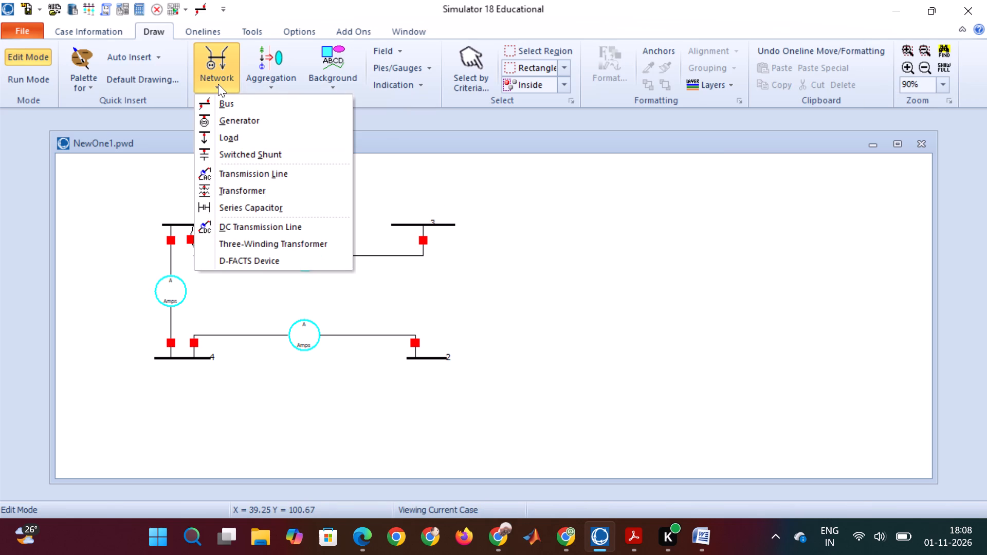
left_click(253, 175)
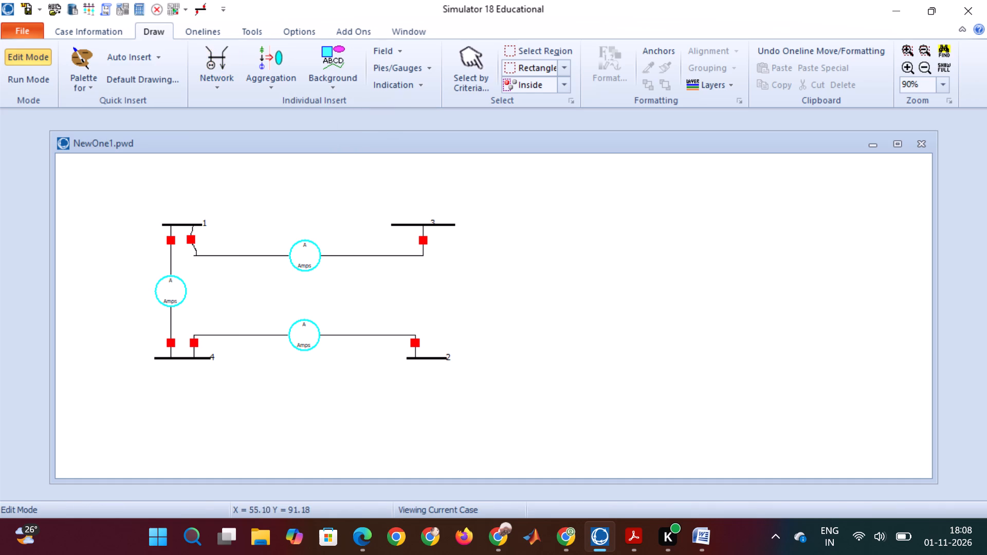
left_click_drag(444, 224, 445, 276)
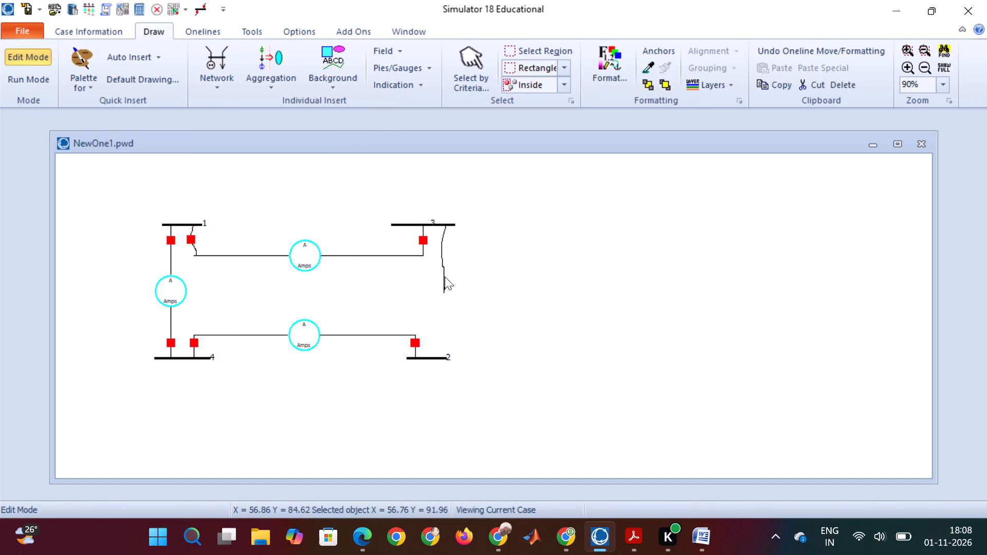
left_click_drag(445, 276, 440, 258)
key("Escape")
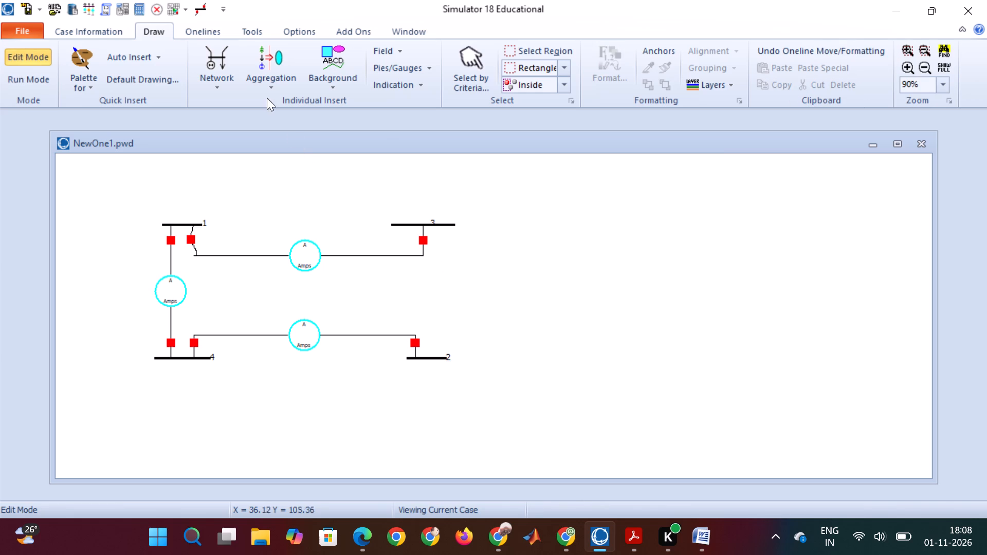
Draw a near-vertical transmission line from bus 3 to bus 2 with a series reactance of 0.1.
left_click(218, 82)
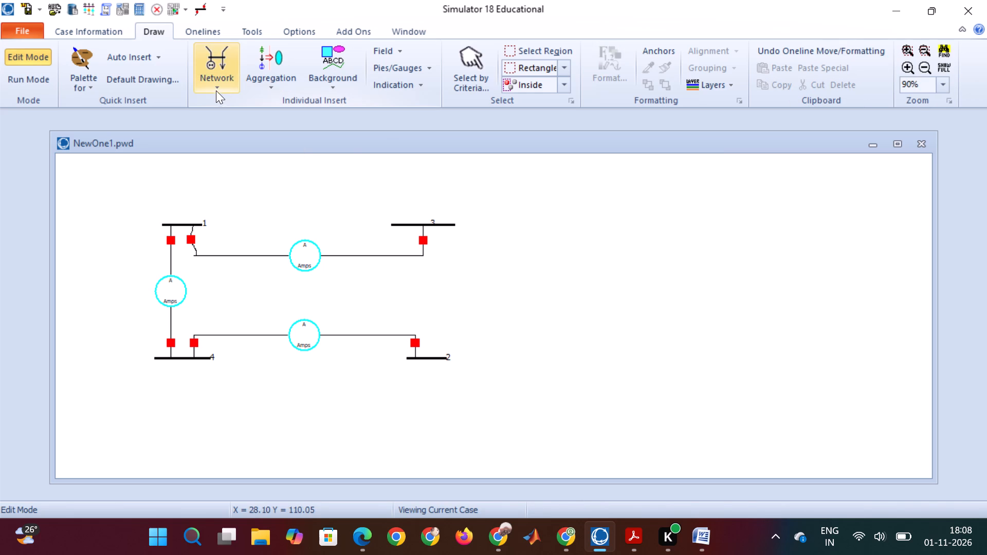
left_click(216, 91)
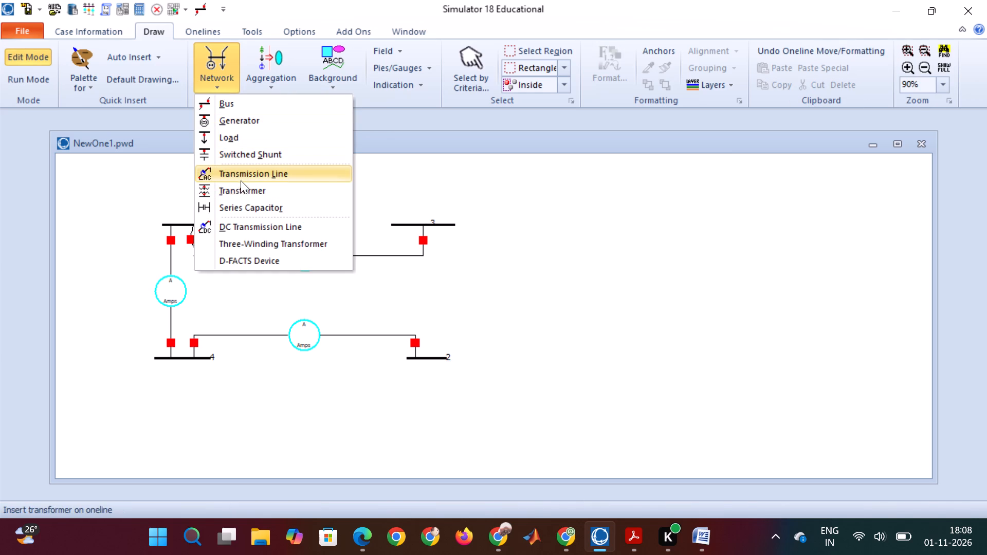
left_click(242, 178)
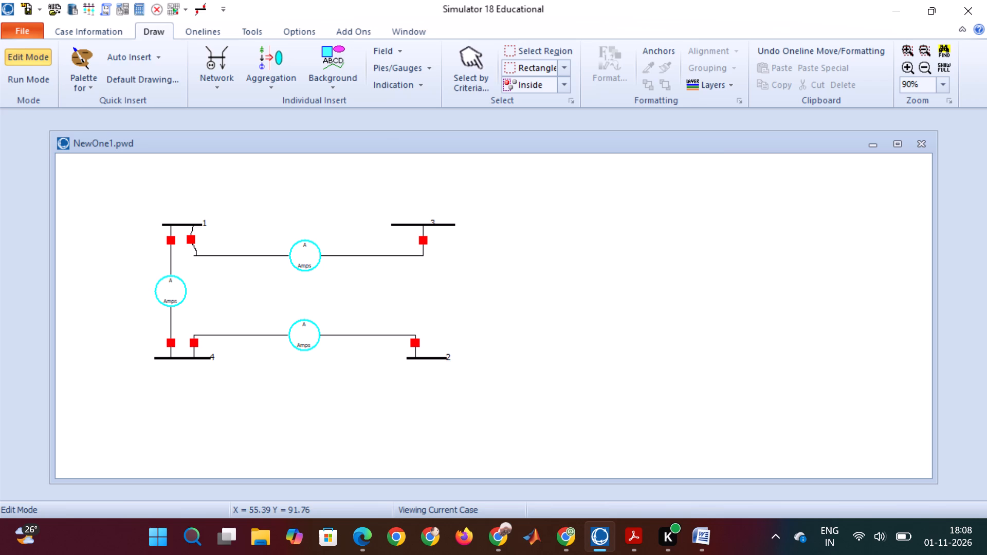
left_click_drag(435, 225, 438, 357)
left_click(438, 357)
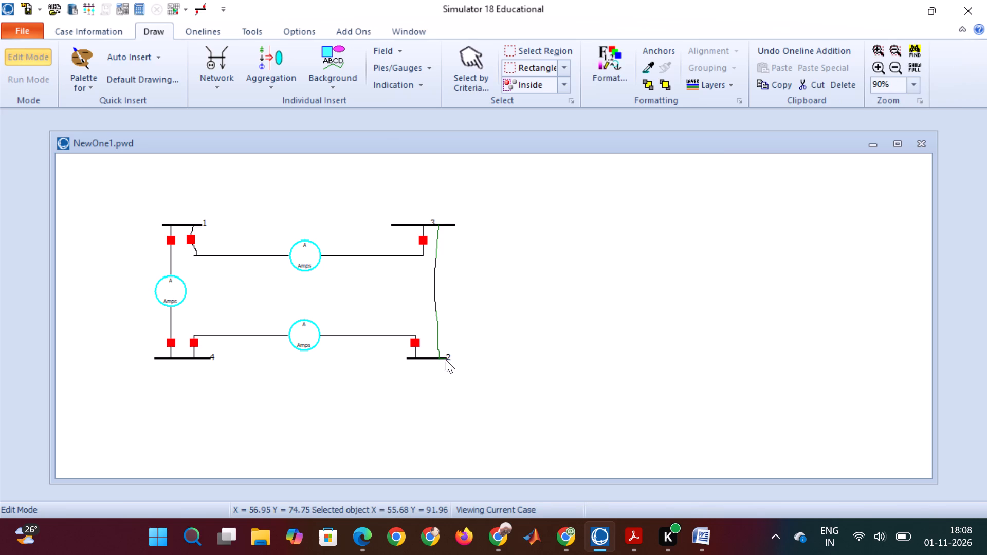
double_click(439, 356)
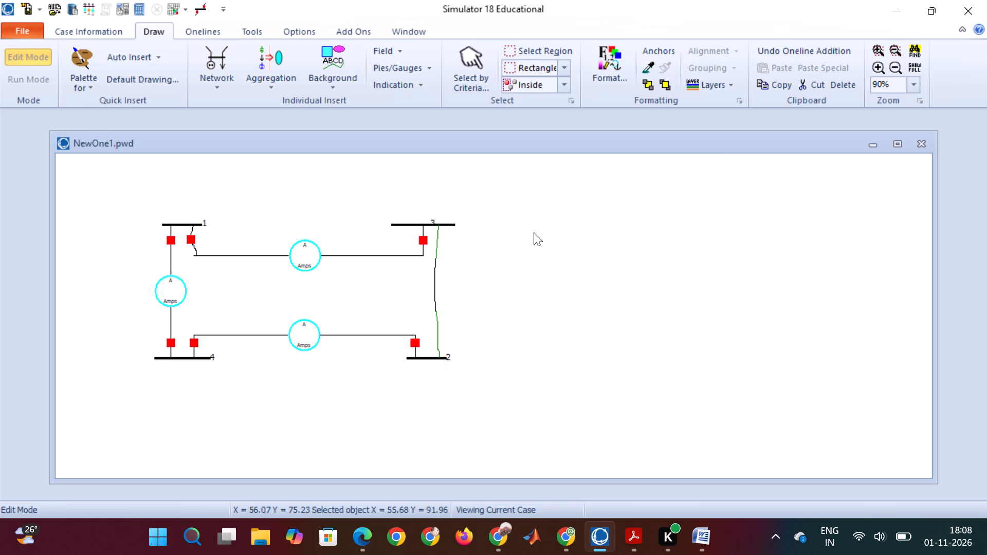
left_click(534, 232)
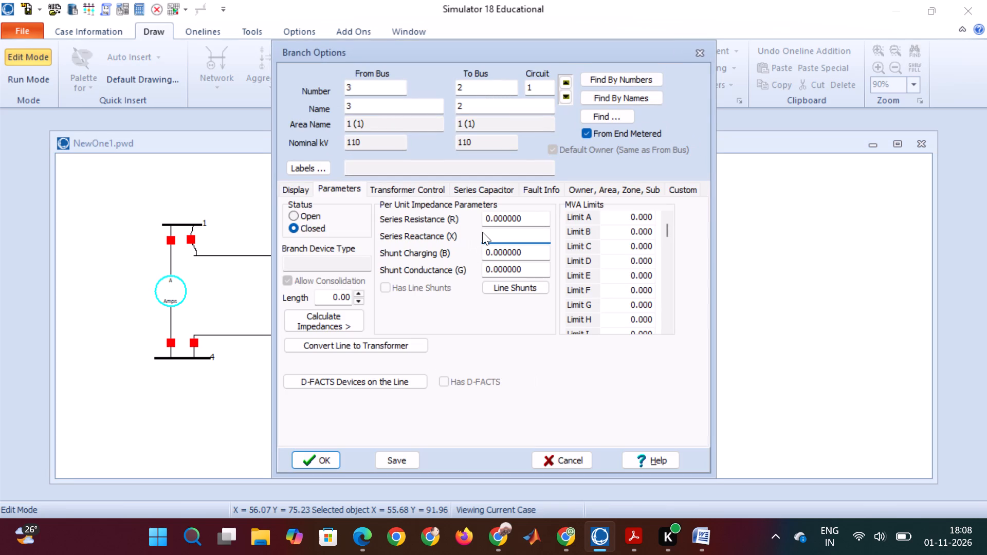
type("0.1")
left_click(319, 461)
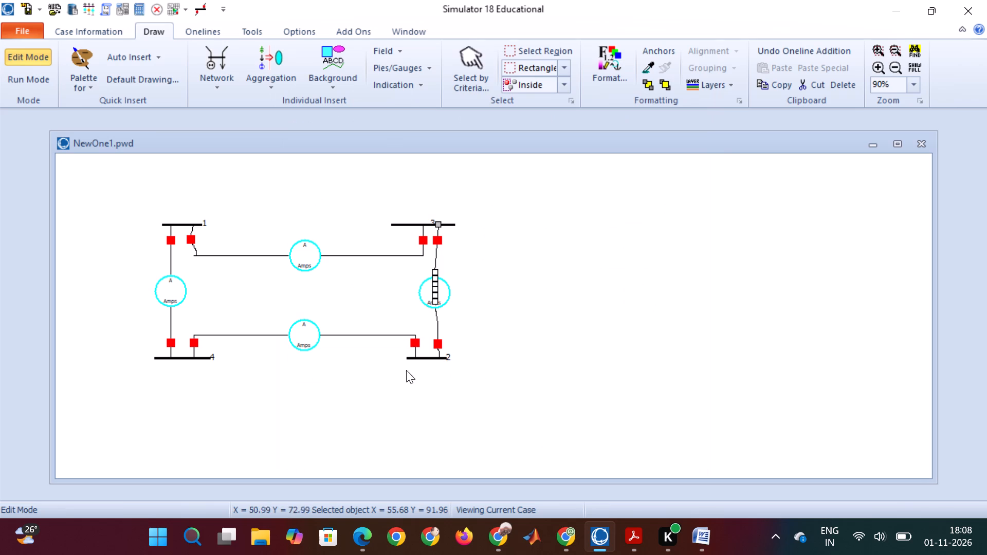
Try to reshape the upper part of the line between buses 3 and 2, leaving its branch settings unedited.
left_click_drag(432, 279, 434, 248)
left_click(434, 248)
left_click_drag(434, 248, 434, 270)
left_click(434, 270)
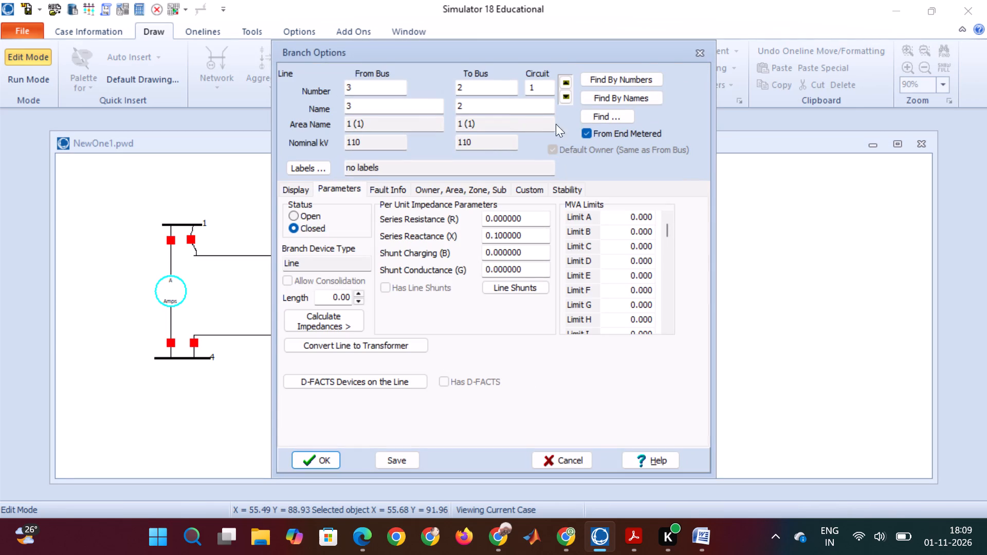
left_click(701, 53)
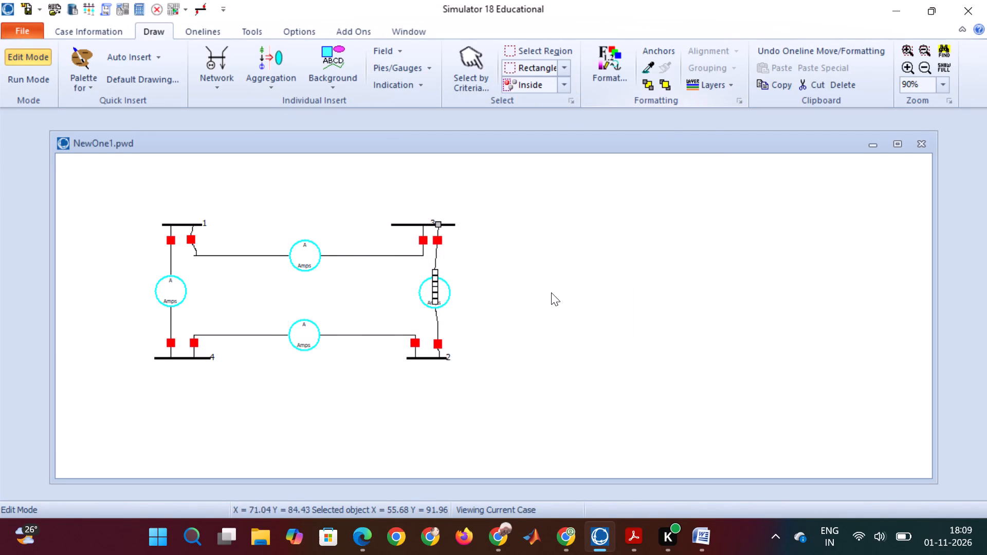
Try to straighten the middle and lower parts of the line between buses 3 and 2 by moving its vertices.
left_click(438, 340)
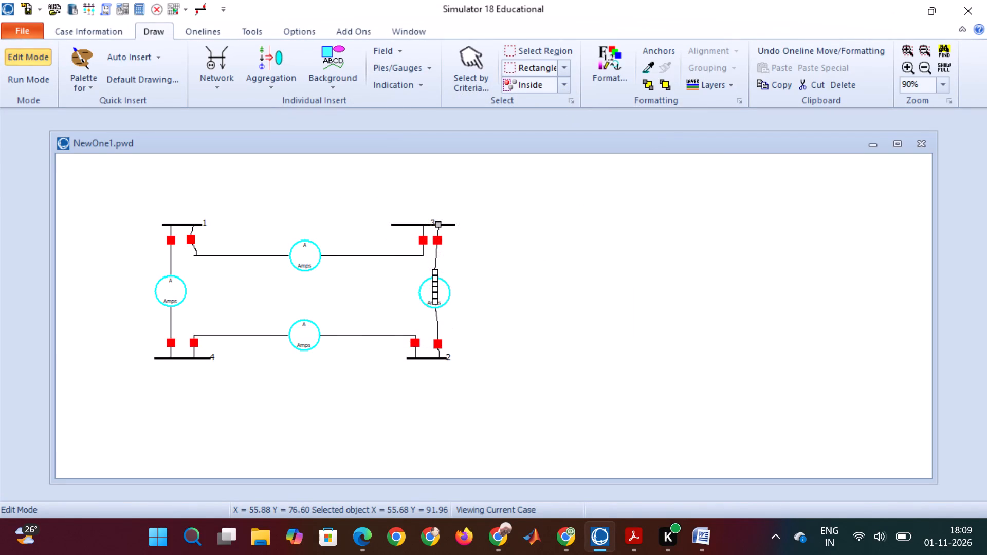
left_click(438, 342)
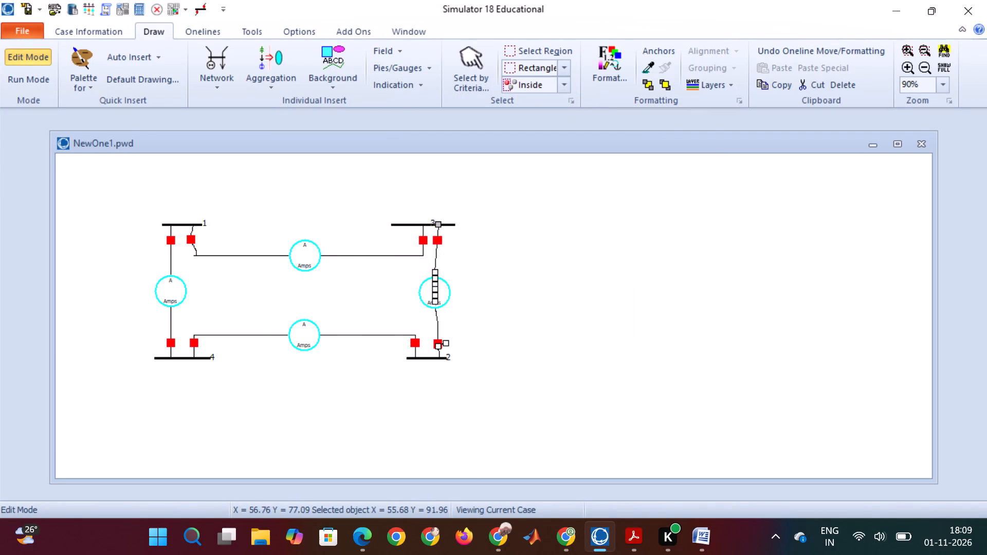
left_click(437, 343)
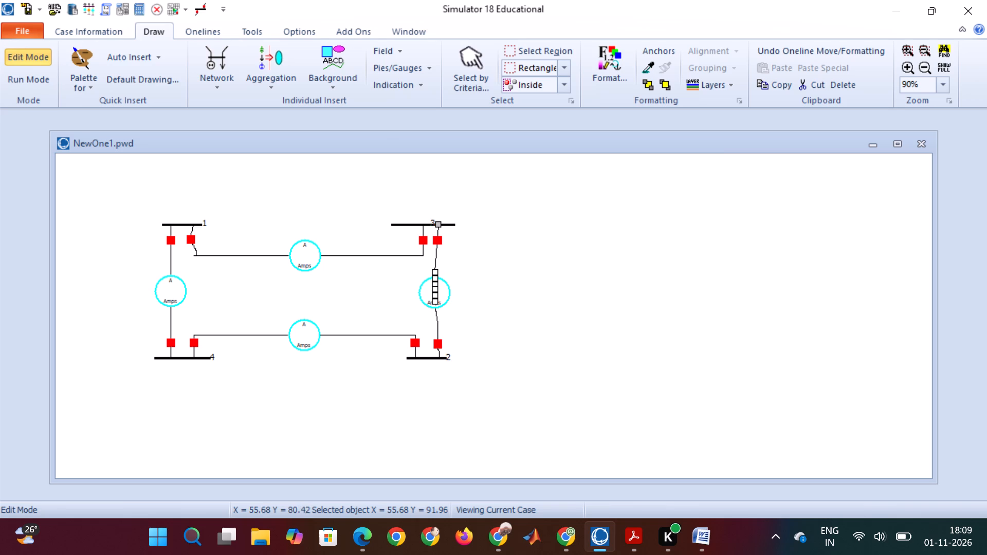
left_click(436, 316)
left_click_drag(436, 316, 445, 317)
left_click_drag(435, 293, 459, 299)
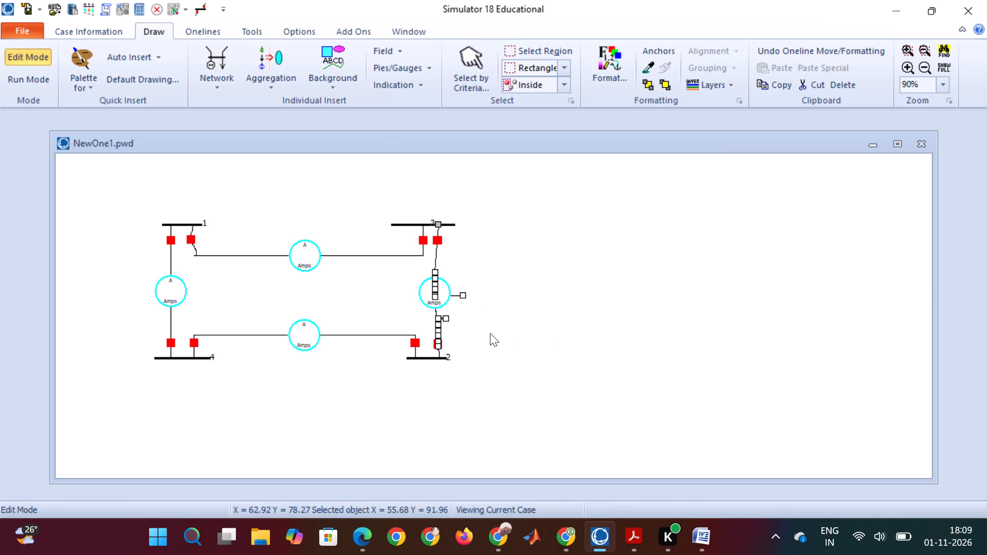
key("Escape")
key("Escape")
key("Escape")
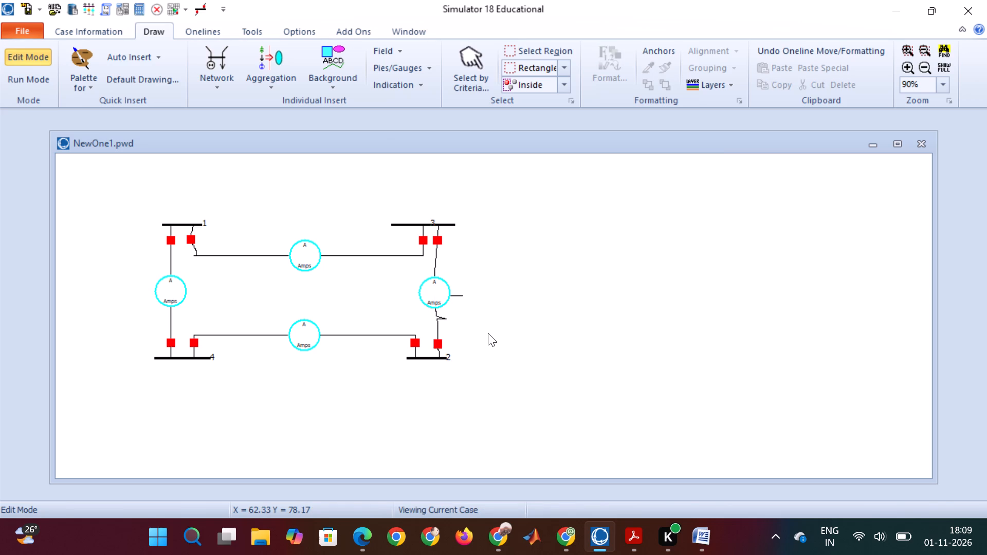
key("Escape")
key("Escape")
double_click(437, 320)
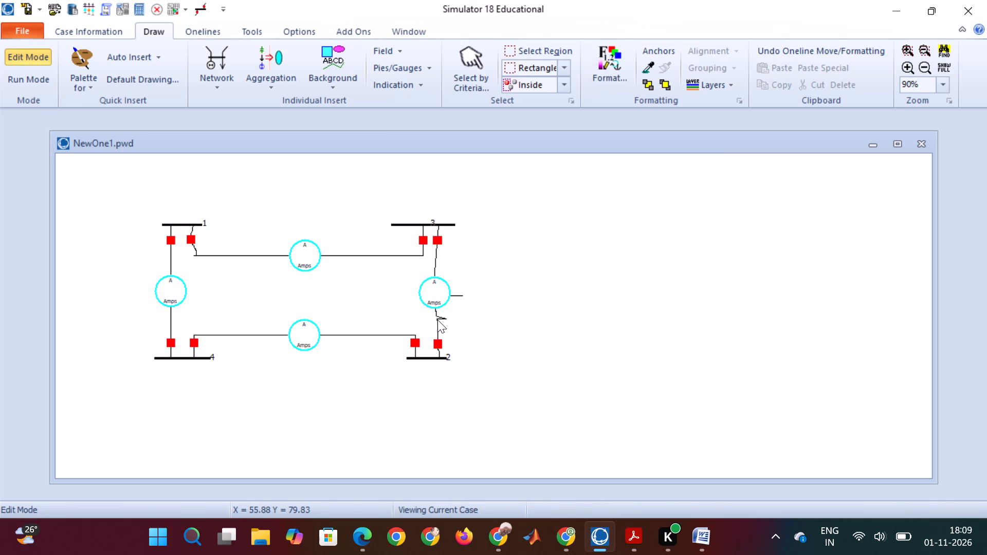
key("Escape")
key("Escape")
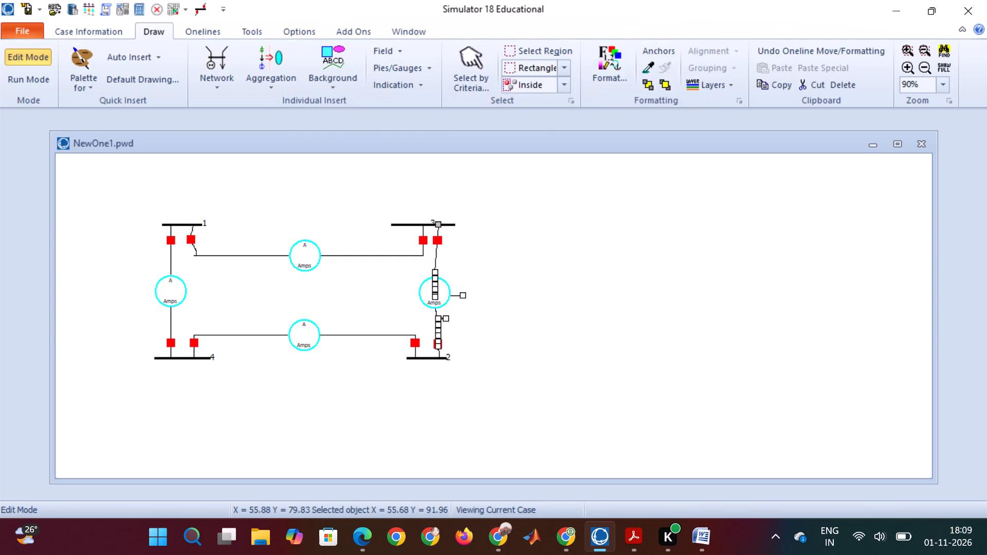
Check the options of the circuit breaker near bus 3 and the commands available for the line between buses 3 and 2.
left_click(436, 257)
key("Escape")
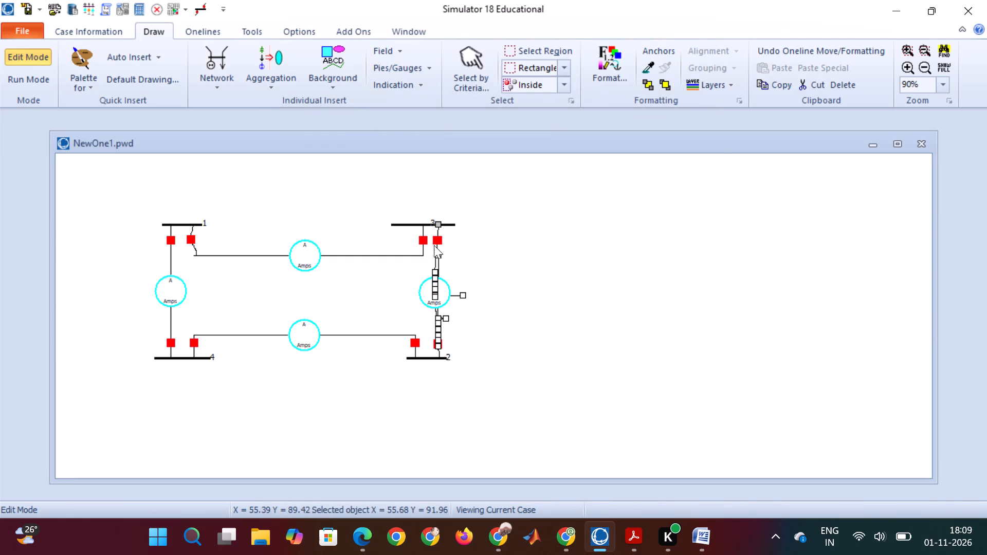
key("Escape")
left_click(435, 235)
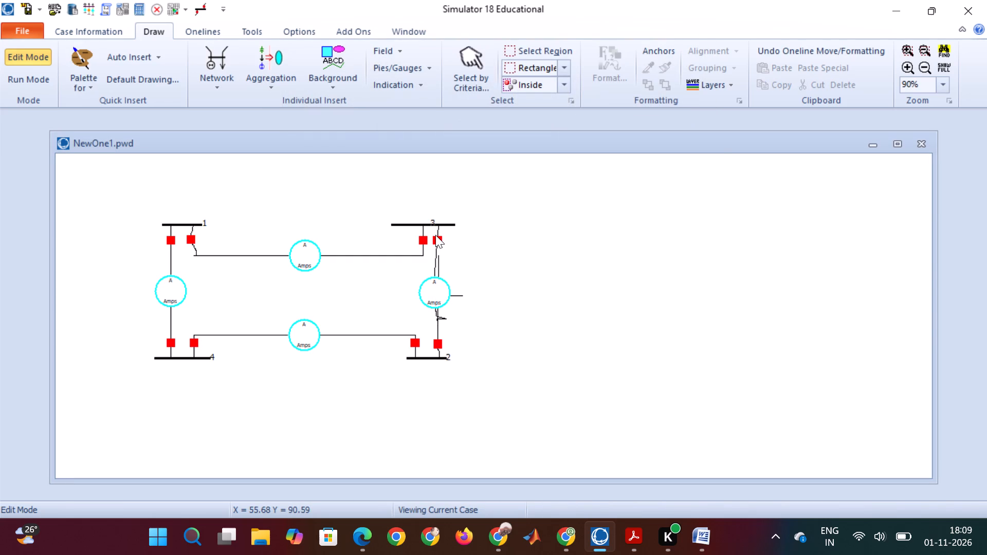
right_click(435, 235)
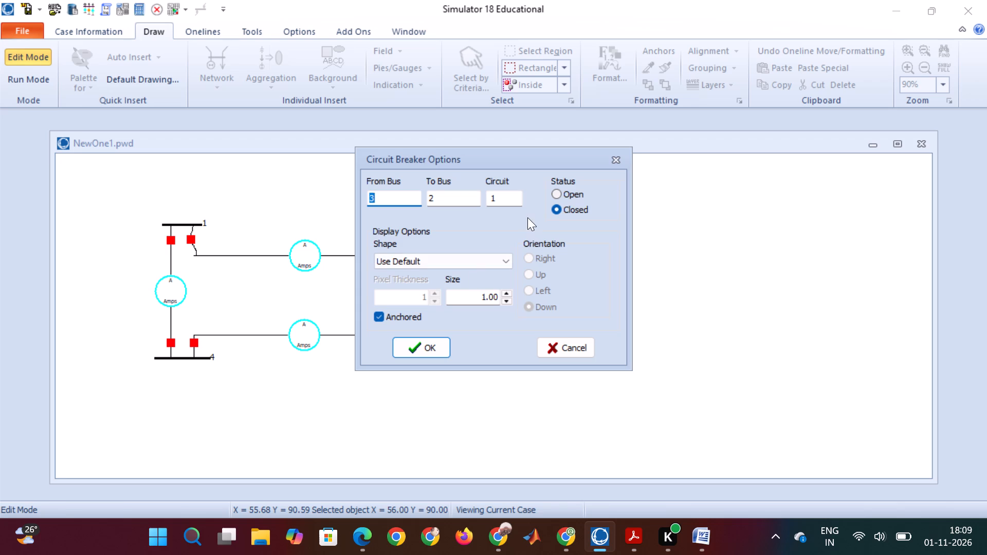
left_click(612, 163)
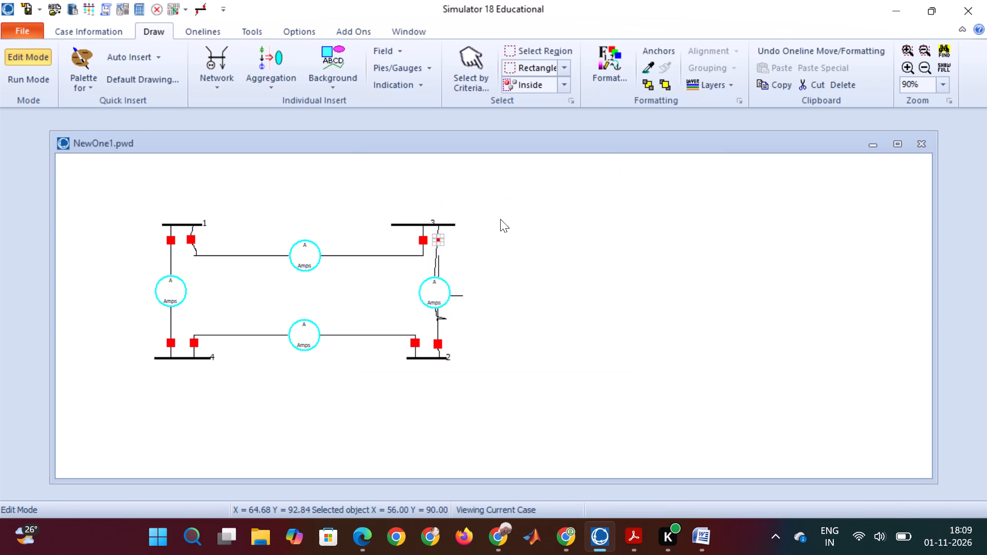
left_click(434, 269)
right_click(434, 269)
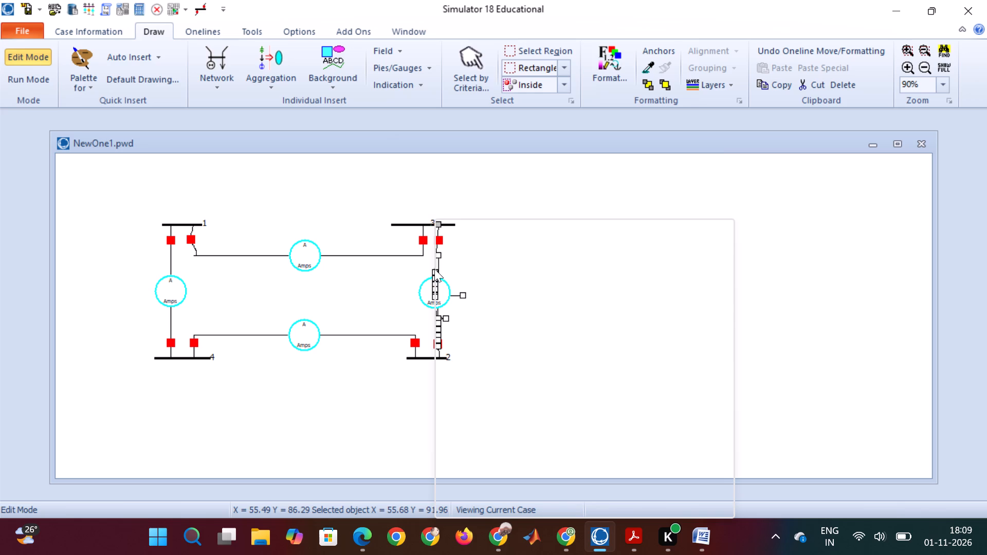
left_click(434, 269)
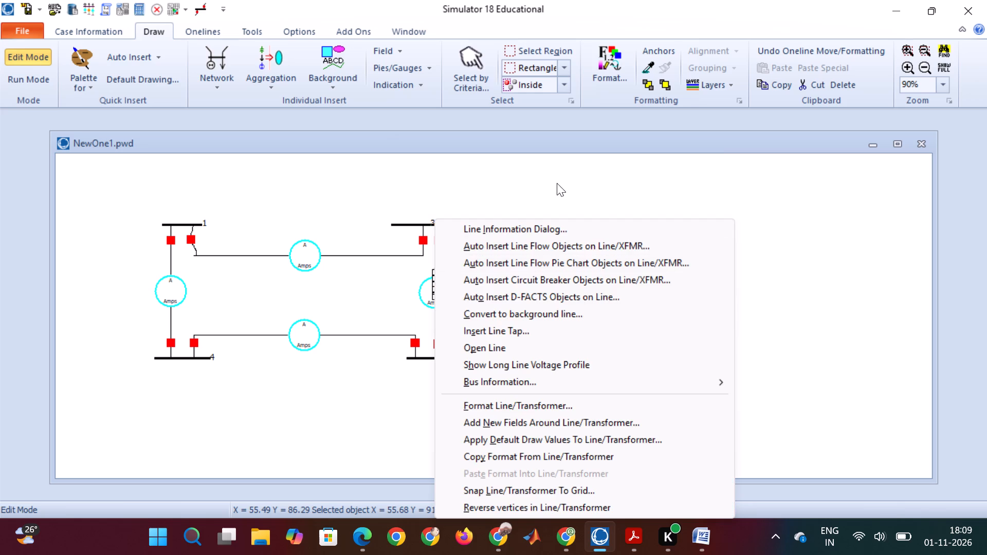
left_click(557, 183)
double_click(436, 235)
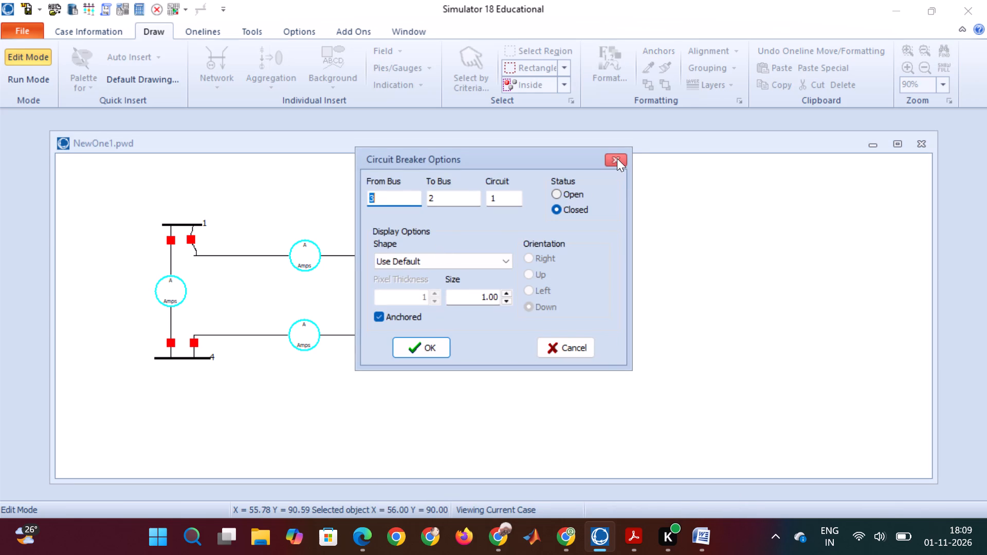
left_click(616, 155)
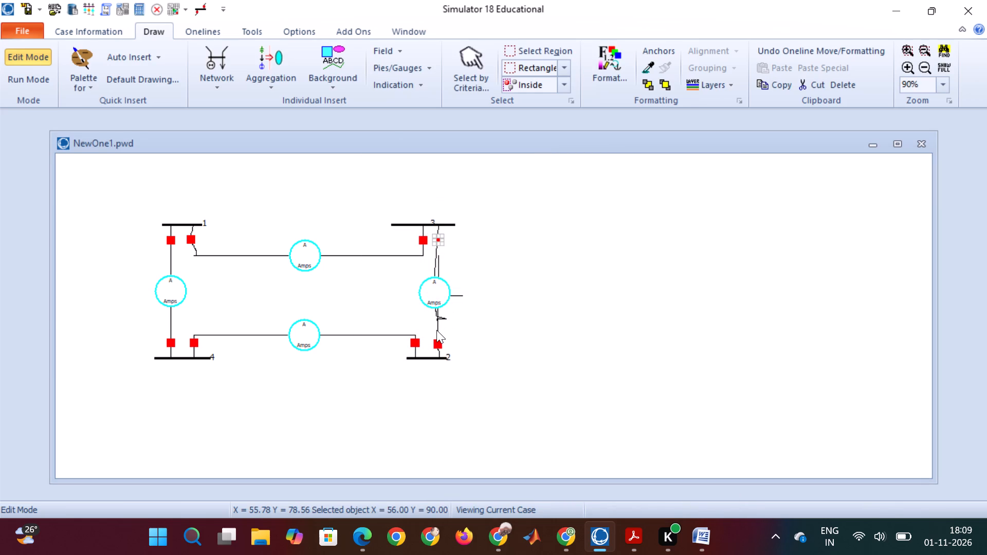
left_click(436, 330)
right_click(436, 330)
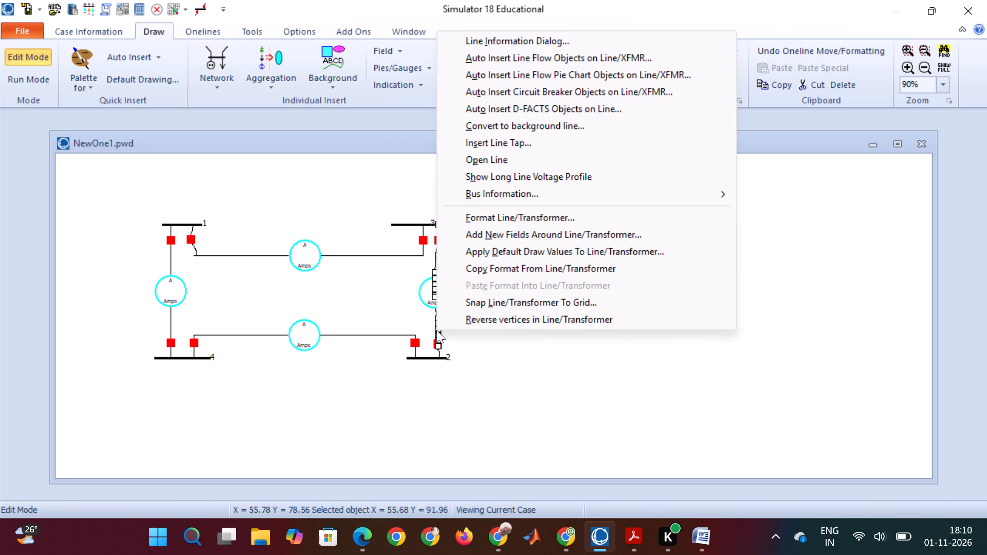
left_click(347, 295)
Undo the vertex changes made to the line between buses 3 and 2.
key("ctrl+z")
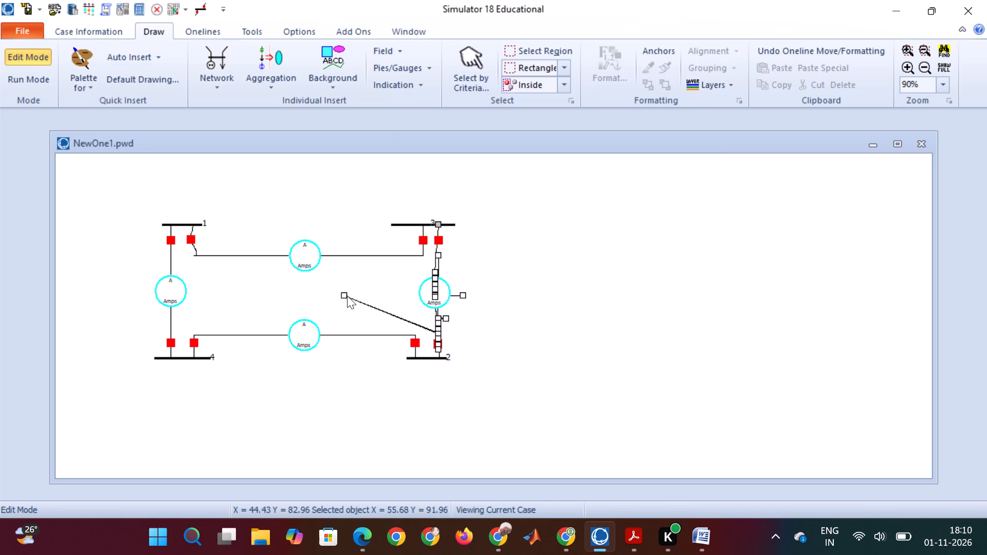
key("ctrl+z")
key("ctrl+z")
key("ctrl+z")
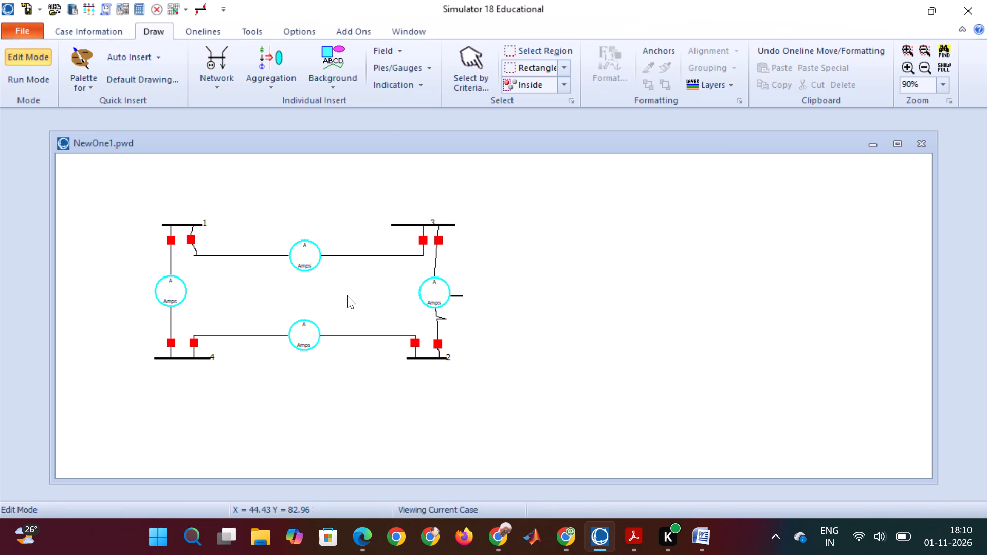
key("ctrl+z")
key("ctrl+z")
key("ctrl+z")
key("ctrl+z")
Undo the lengthening of bus 3 and the lines from bus 1 to bus 4 and from bus 1 to bus 3.
key("ctrl+z")
key("ctrl+z")
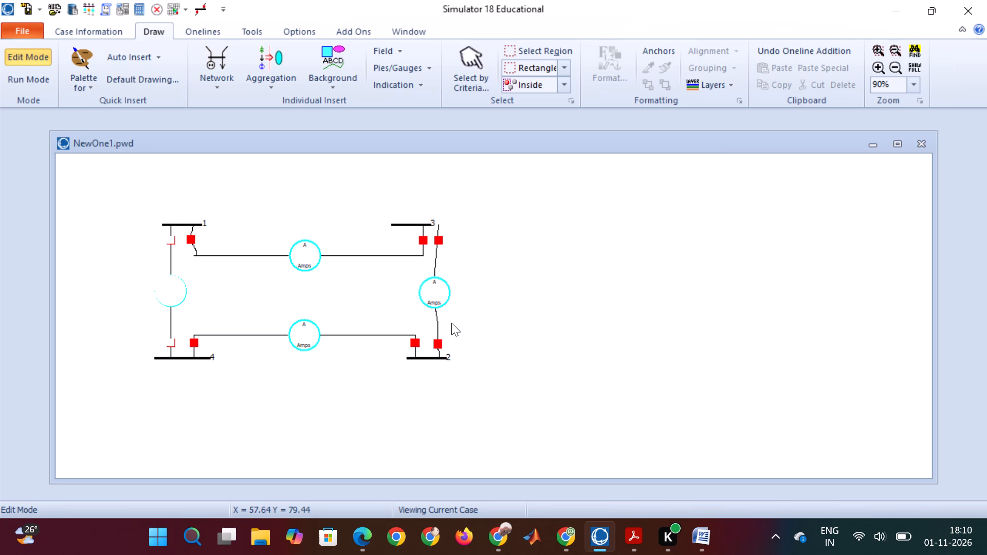
key("ctrl+z")
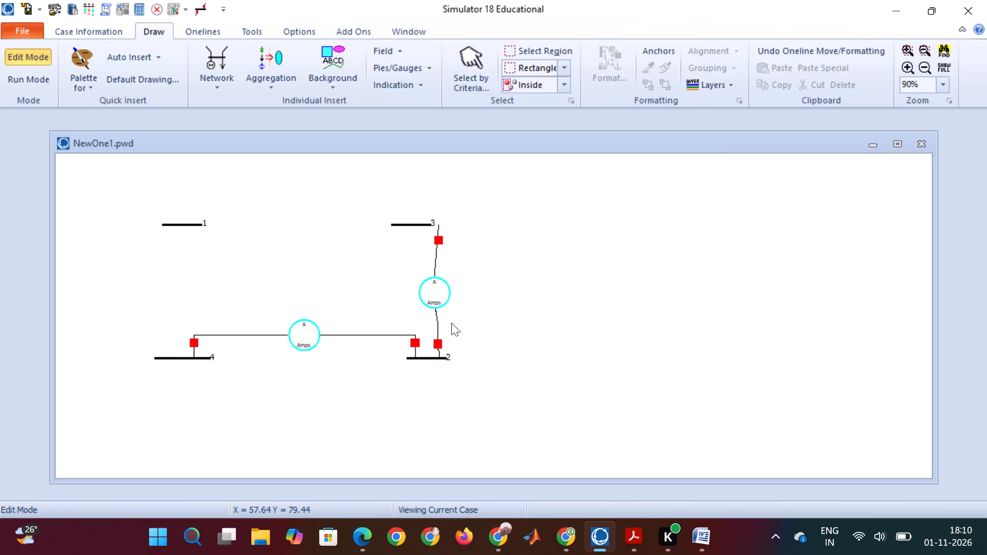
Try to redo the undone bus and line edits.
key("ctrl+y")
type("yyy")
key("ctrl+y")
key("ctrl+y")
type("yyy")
Delete the transmission line between buses 3 and 2 from the diagram, choosing Delete Object(s) Only to keep its power system record.
left_click(433, 270)
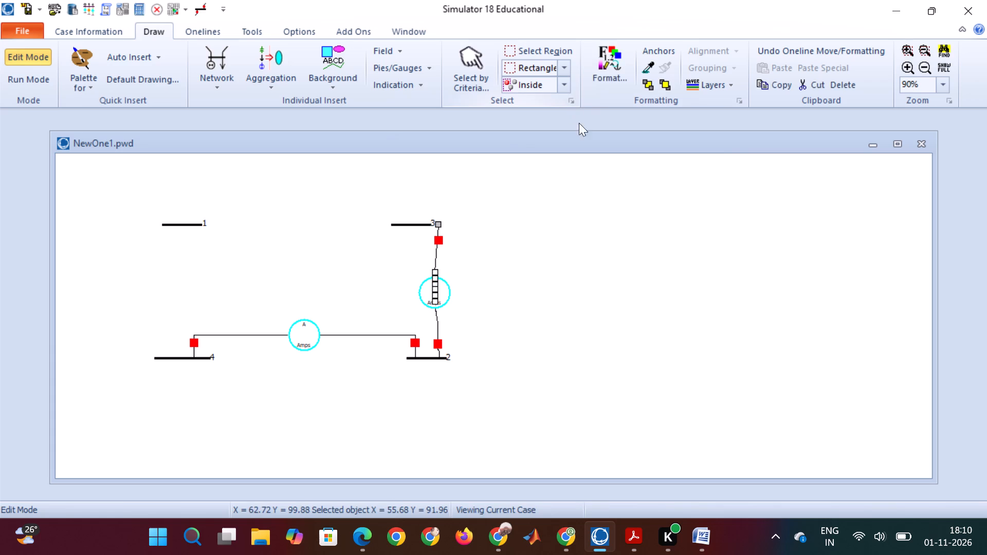
left_click(835, 82)
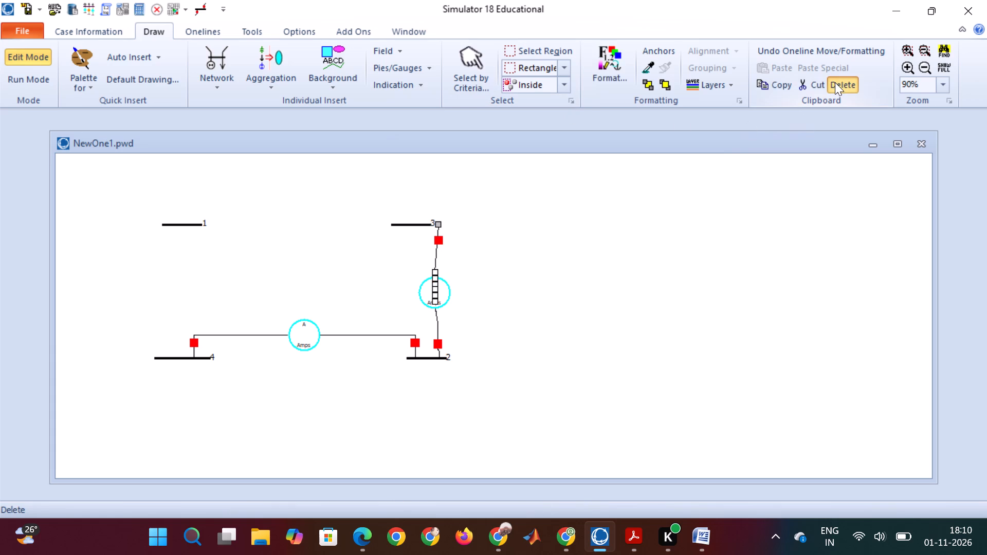
left_click(365, 288)
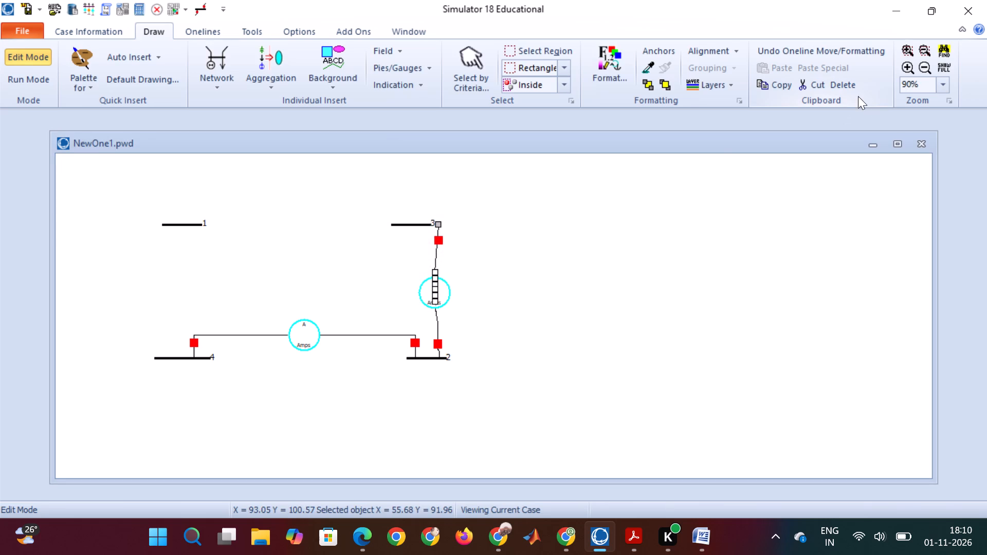
left_click(839, 83)
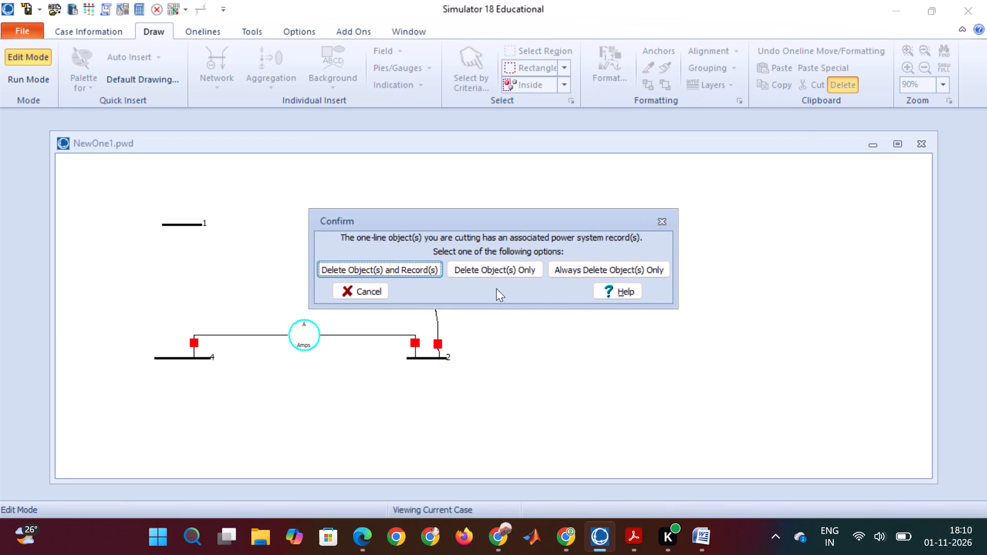
left_click(505, 275)
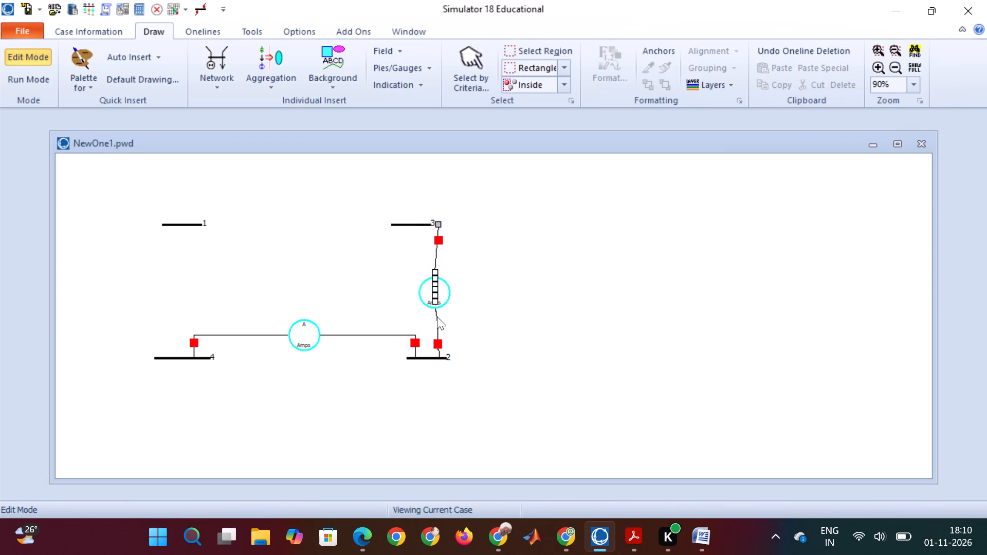
left_click(437, 317)
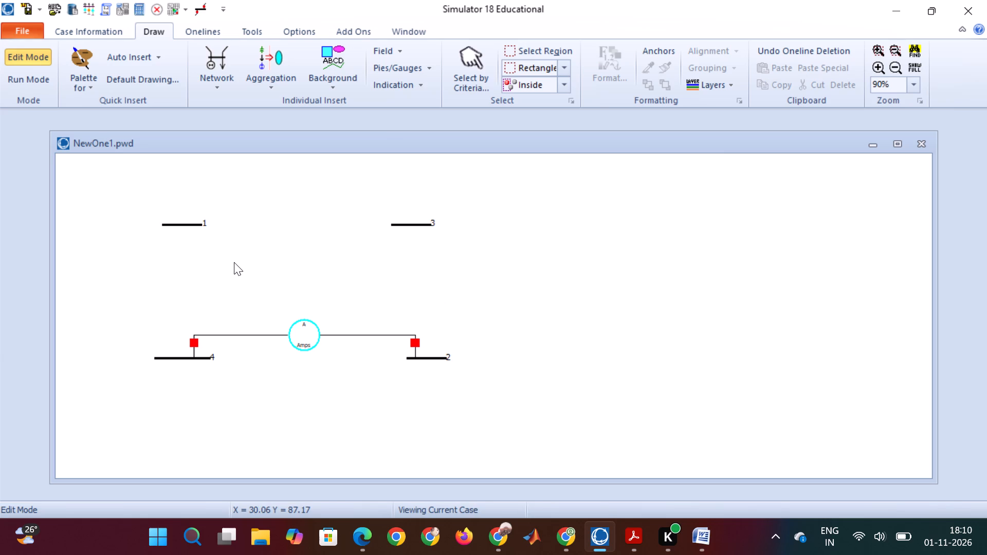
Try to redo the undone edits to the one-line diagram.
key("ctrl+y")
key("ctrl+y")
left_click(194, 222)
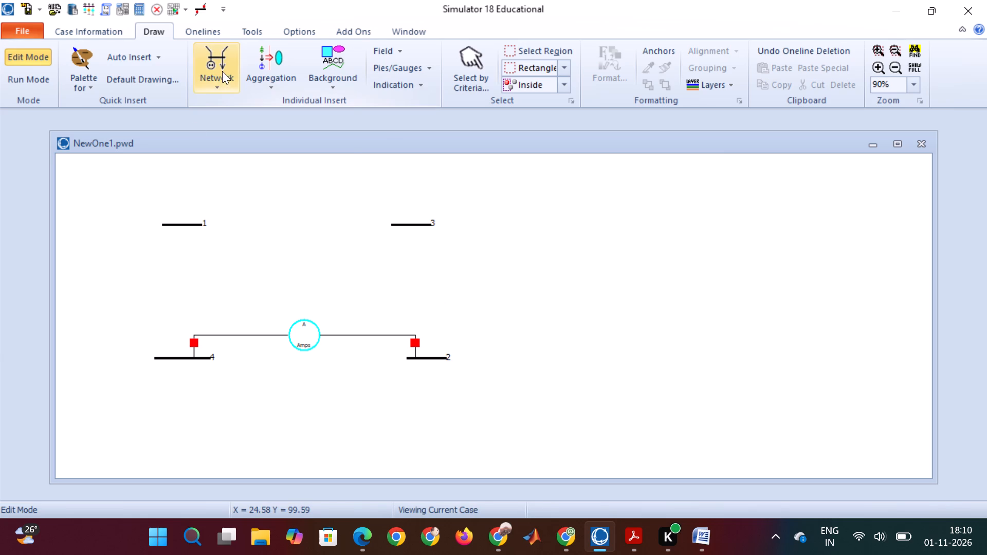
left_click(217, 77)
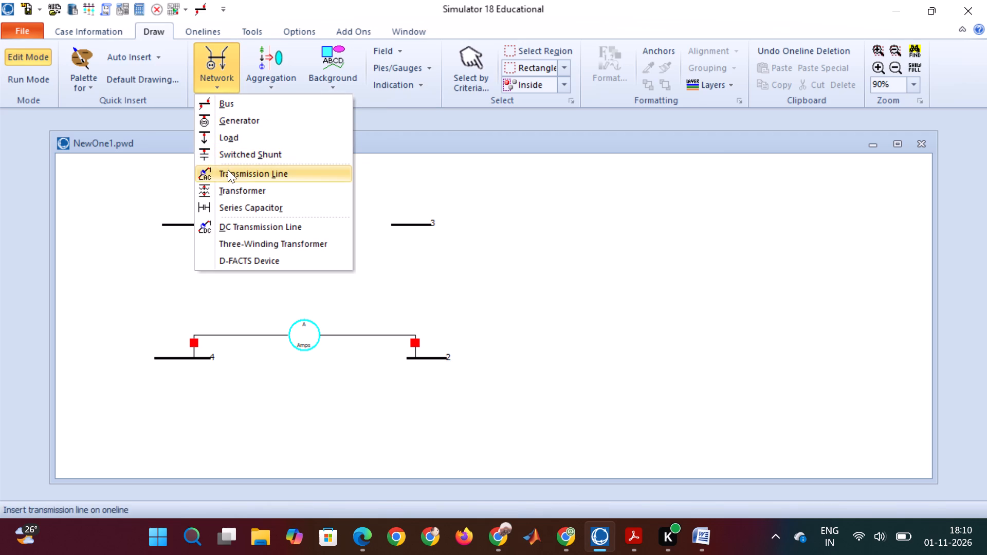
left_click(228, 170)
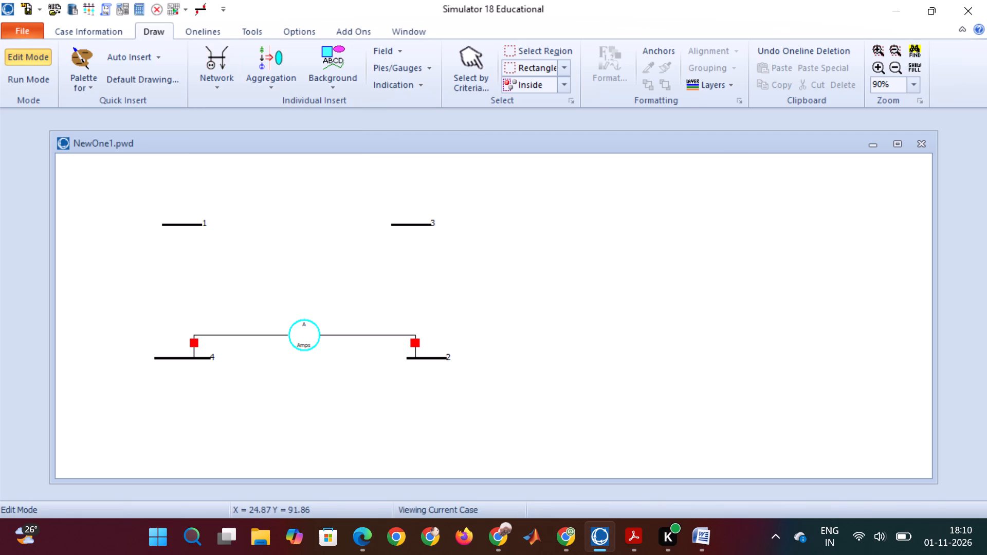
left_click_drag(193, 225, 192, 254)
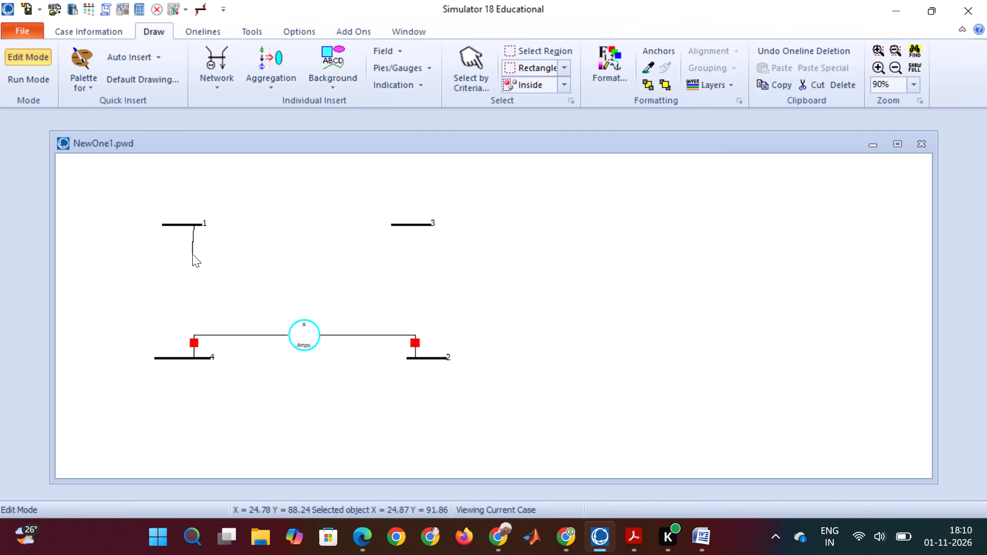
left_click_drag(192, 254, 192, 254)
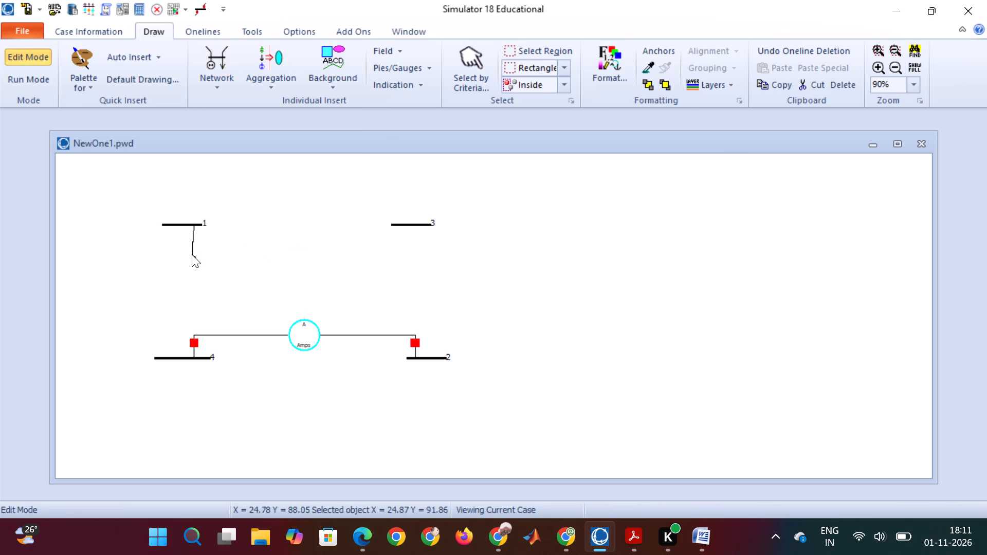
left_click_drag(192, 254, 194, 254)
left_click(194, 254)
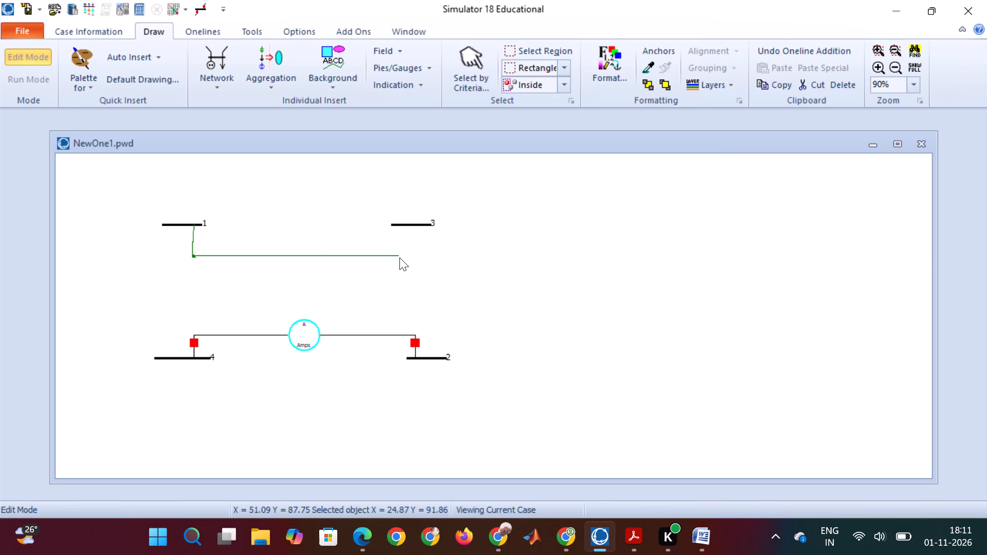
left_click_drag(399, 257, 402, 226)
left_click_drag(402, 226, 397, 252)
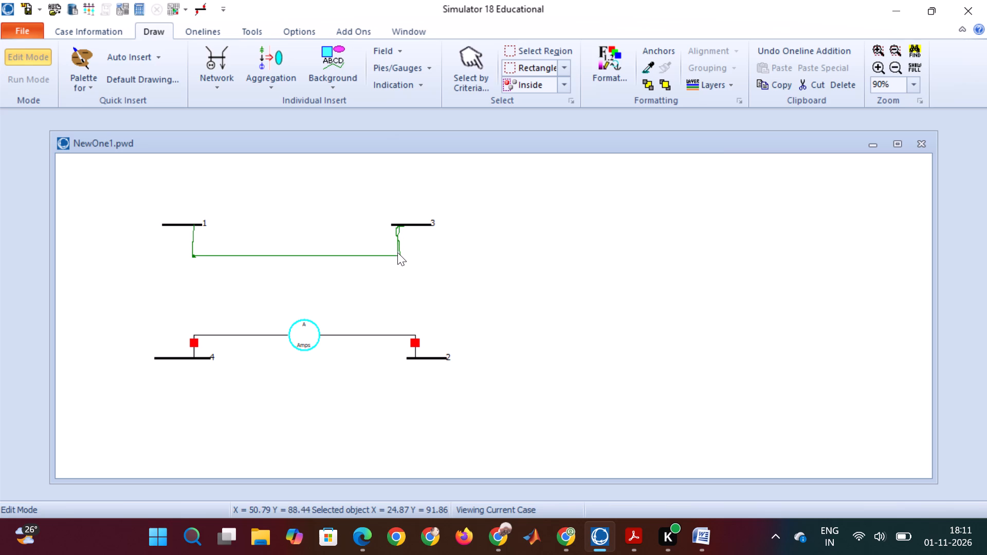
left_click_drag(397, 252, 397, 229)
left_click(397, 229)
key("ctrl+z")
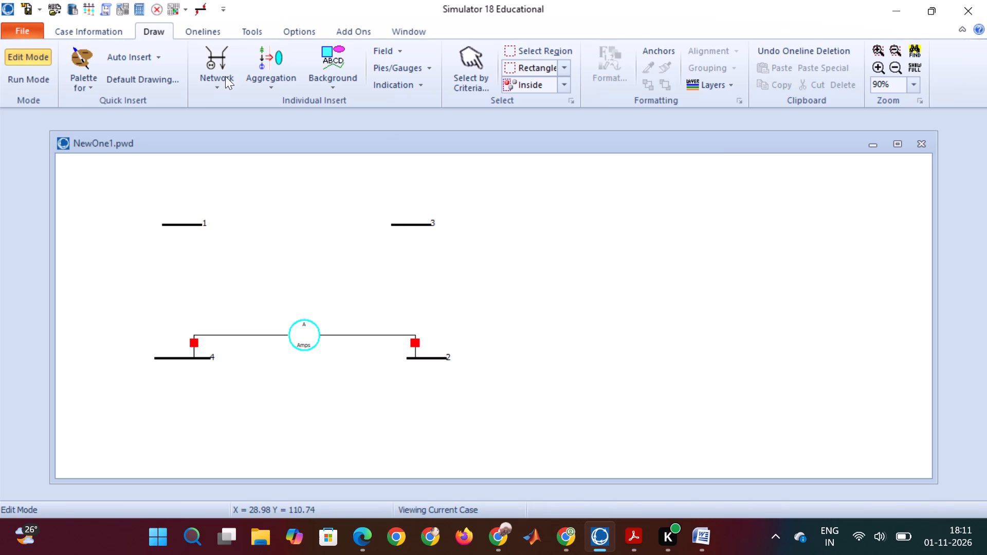
Draw a right-angled transmission line from bus 1 to bus 3, running below both buses, and accept its existing branch parameters.
left_click(207, 84)
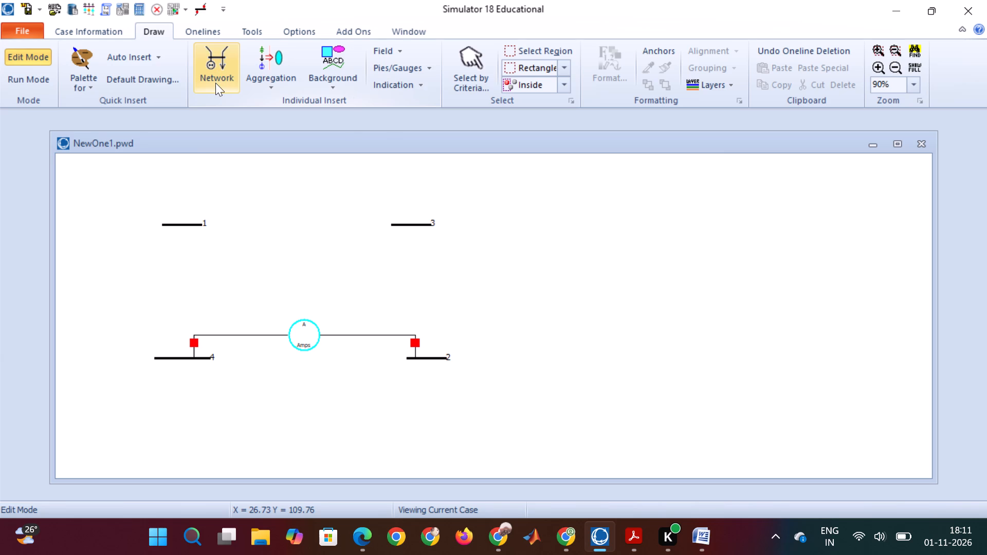
left_click(215, 83)
left_click(212, 170)
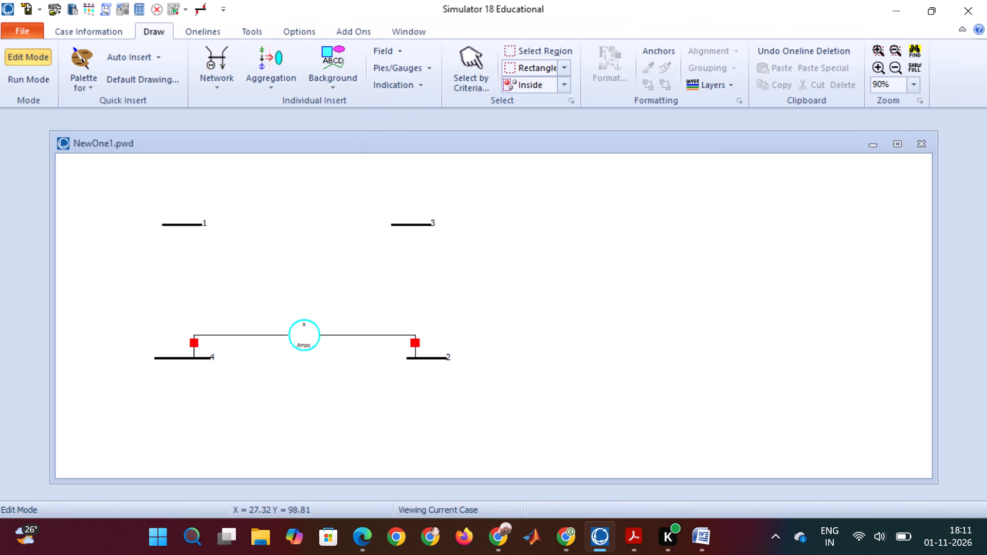
left_click_drag(193, 224, 193, 248)
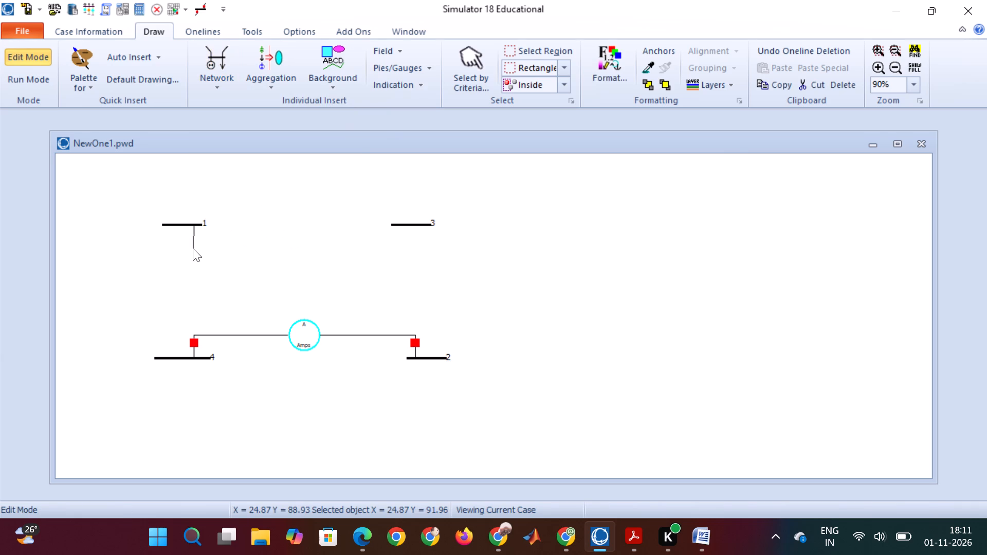
left_click_drag(193, 248, 193, 250)
left_click(193, 250)
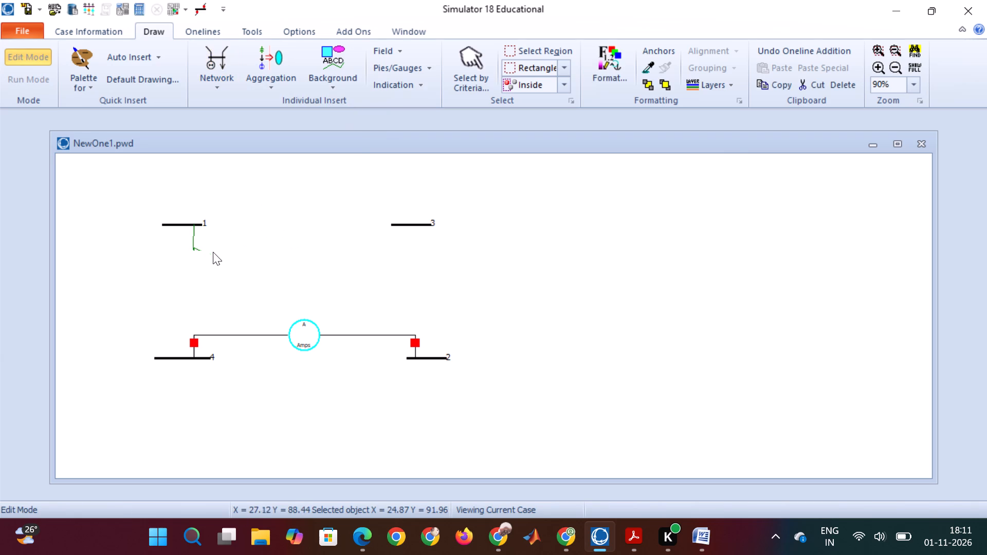
left_click(400, 246)
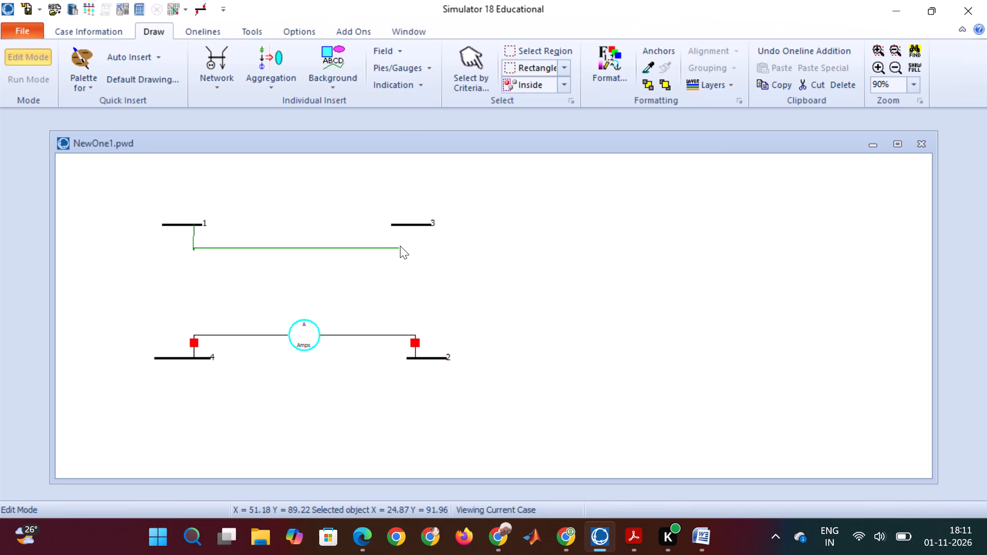
double_click(397, 223)
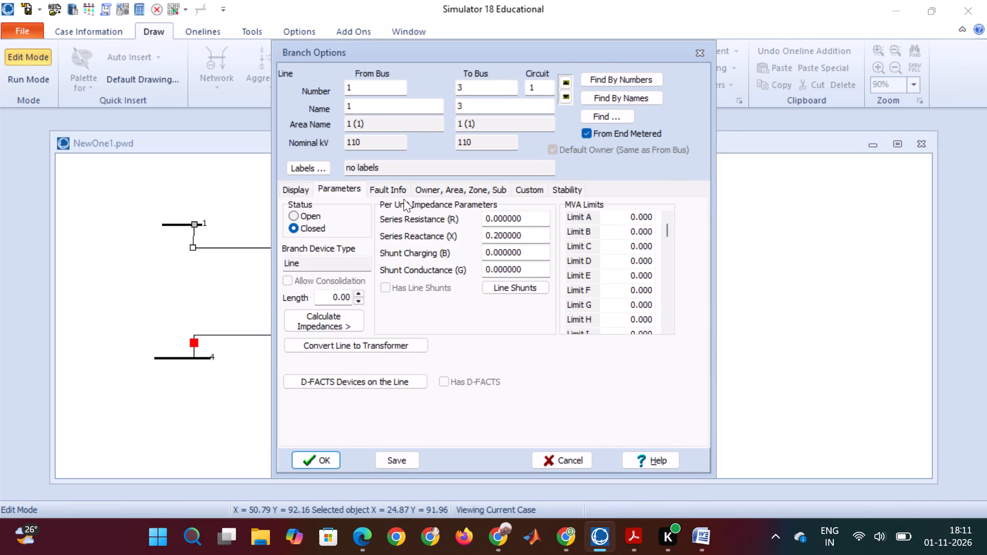
left_click(310, 465)
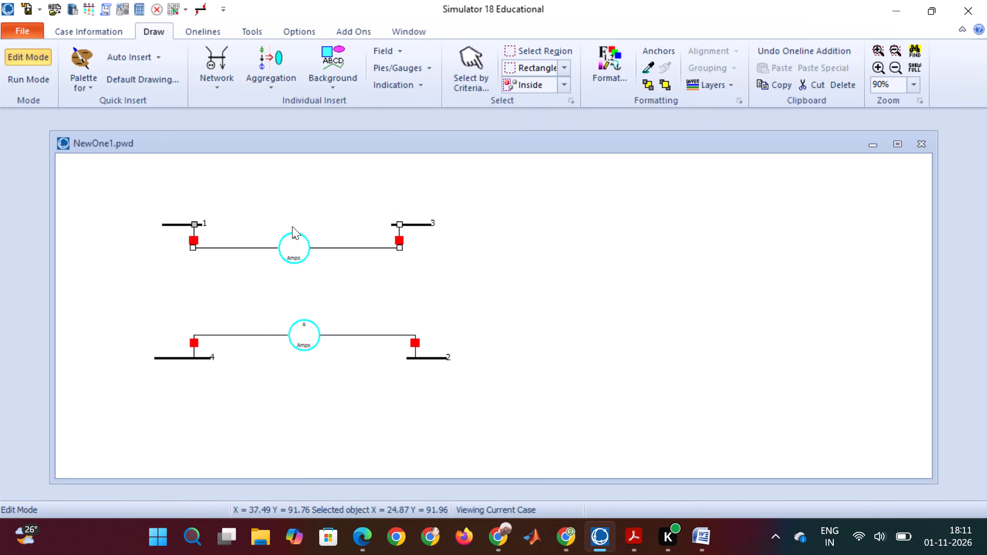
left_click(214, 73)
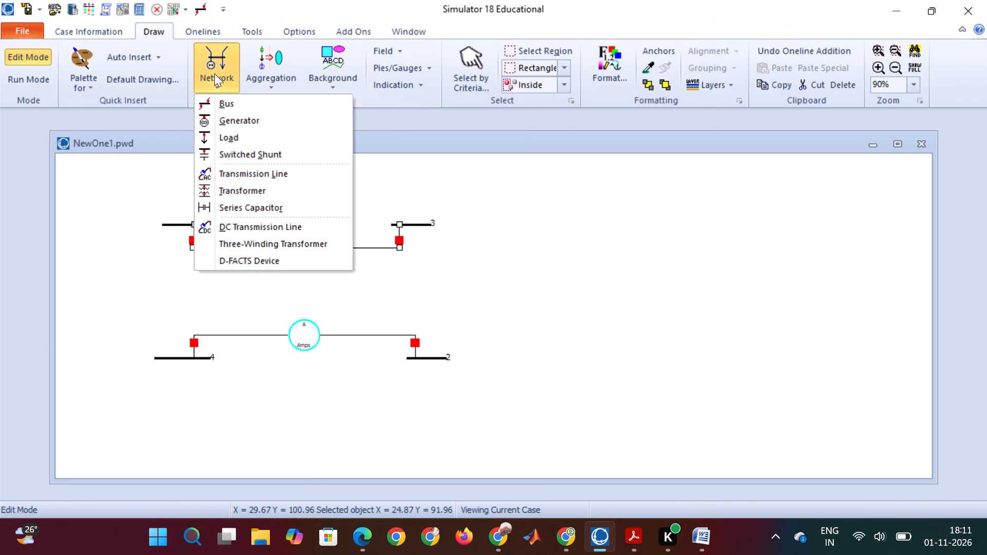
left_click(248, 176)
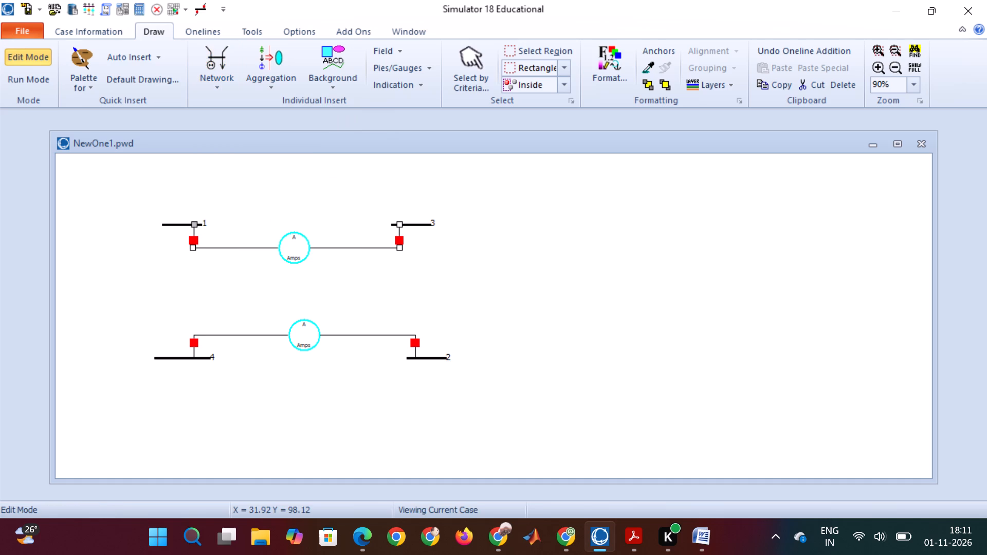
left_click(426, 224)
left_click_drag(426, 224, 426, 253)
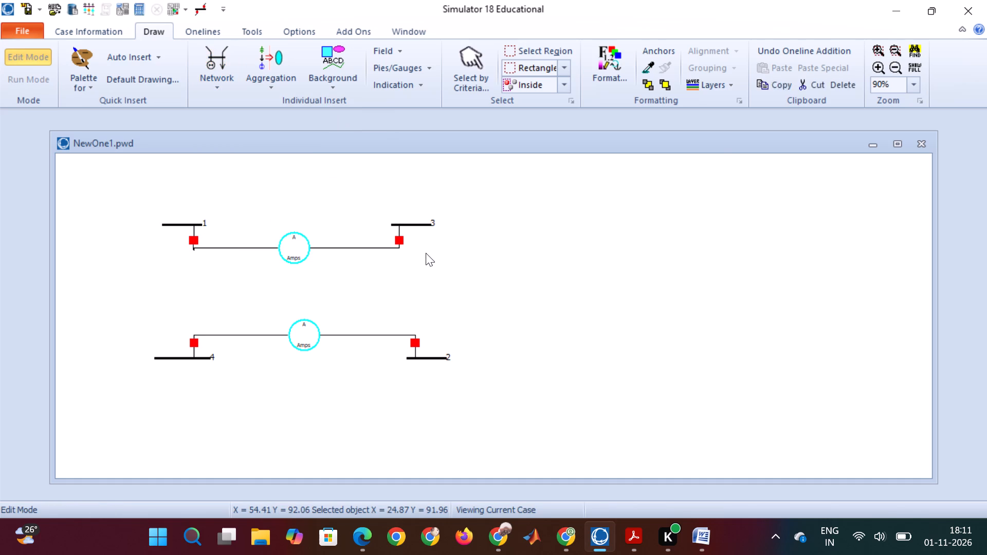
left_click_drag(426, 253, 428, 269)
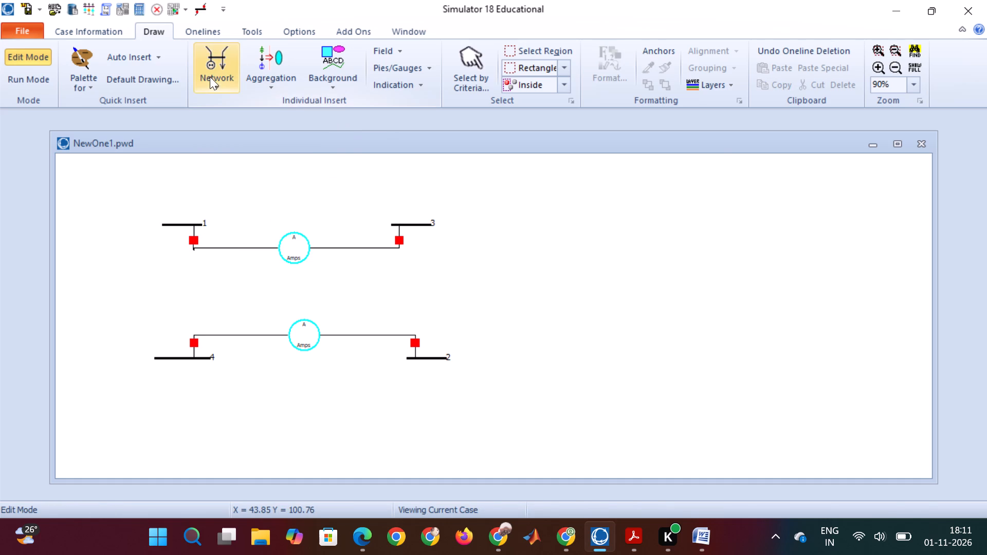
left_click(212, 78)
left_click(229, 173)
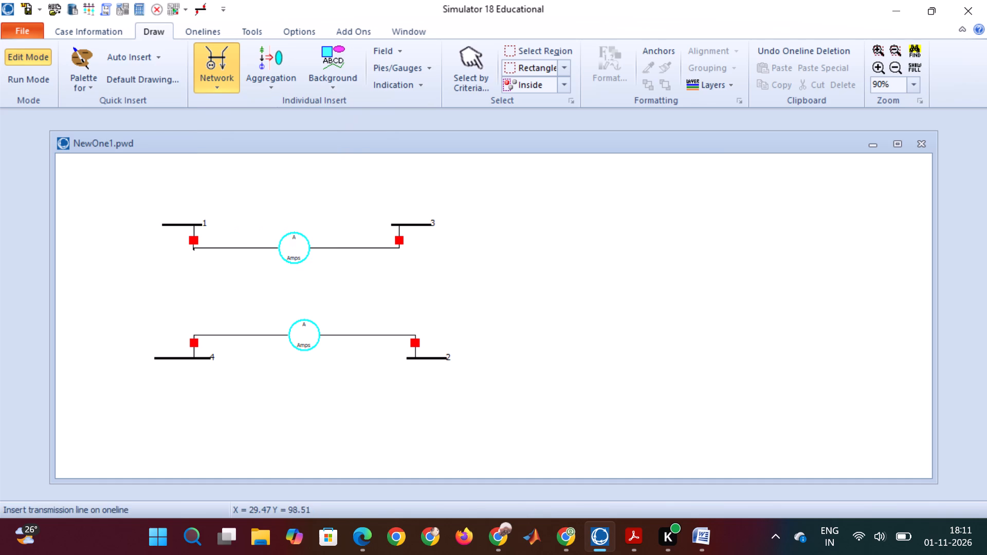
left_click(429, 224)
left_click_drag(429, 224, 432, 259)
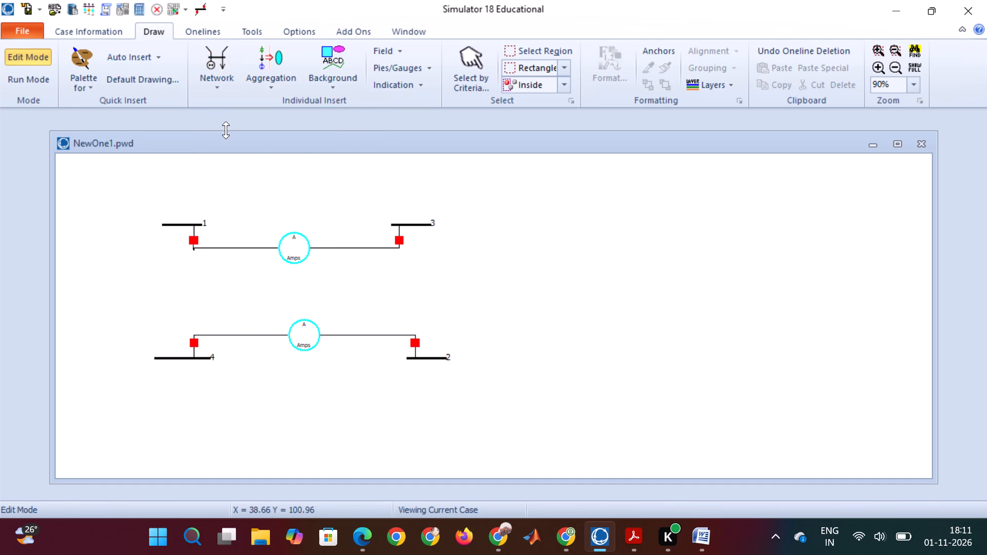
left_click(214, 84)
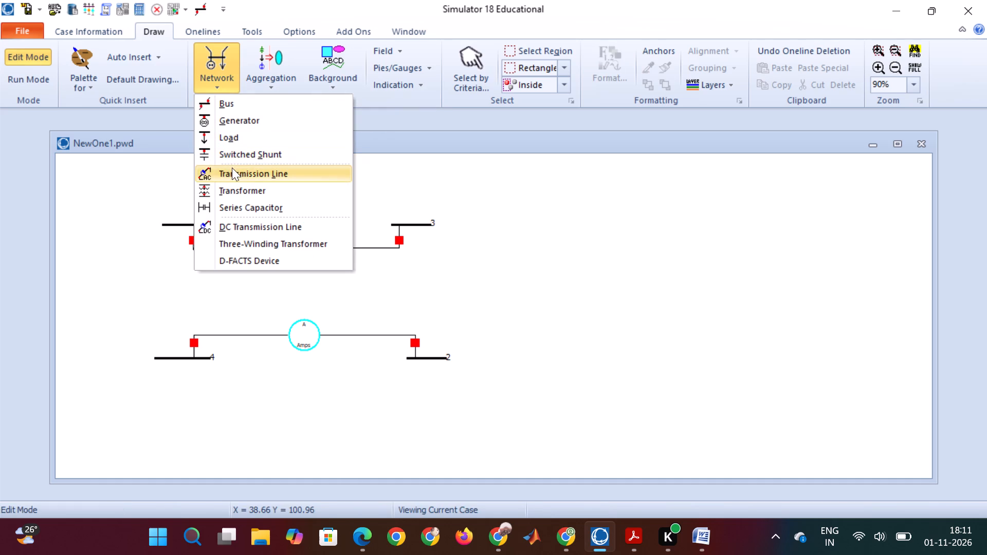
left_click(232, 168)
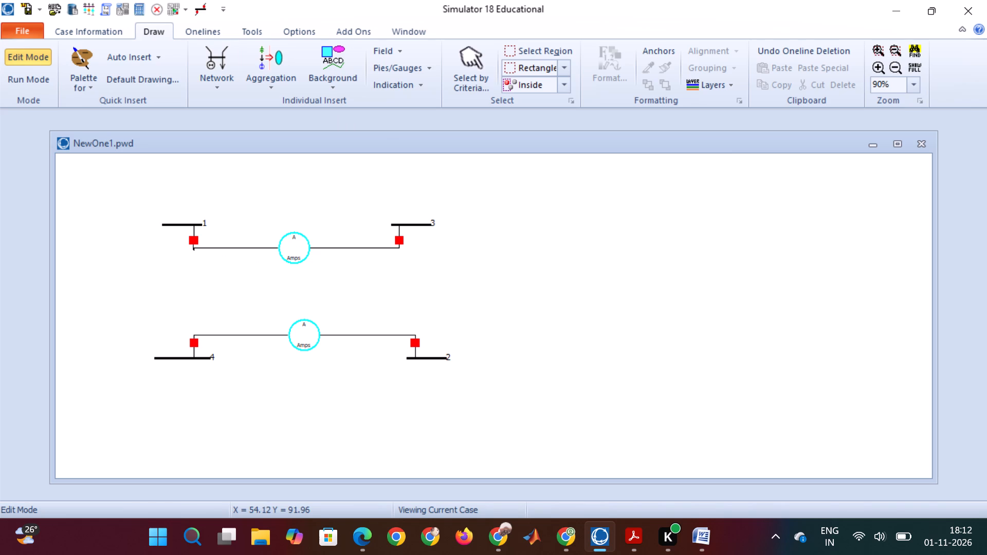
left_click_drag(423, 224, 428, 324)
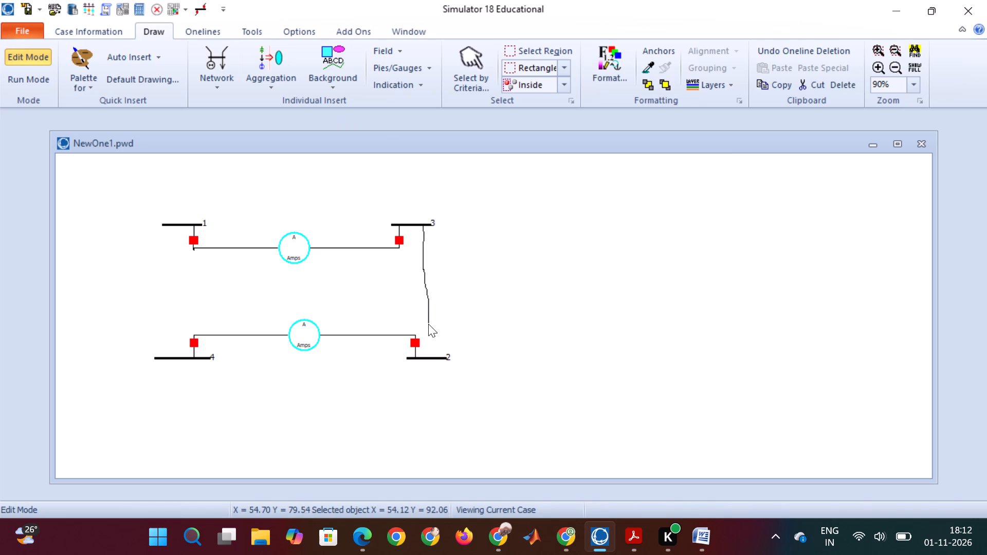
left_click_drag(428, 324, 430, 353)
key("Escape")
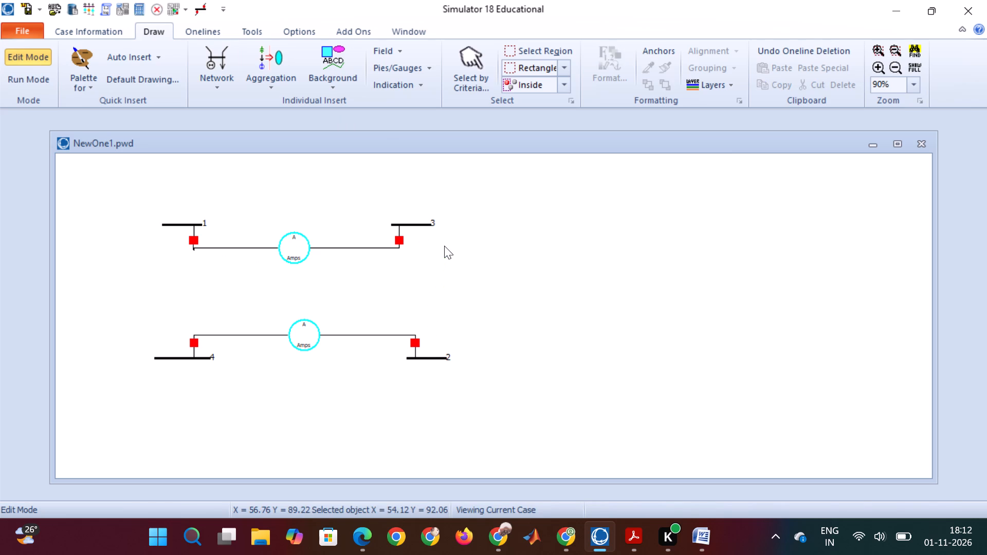
Draw a straight vertical transmission line from bus 3 down to bus 2 and accept its existing branch parameters.
left_click(218, 85)
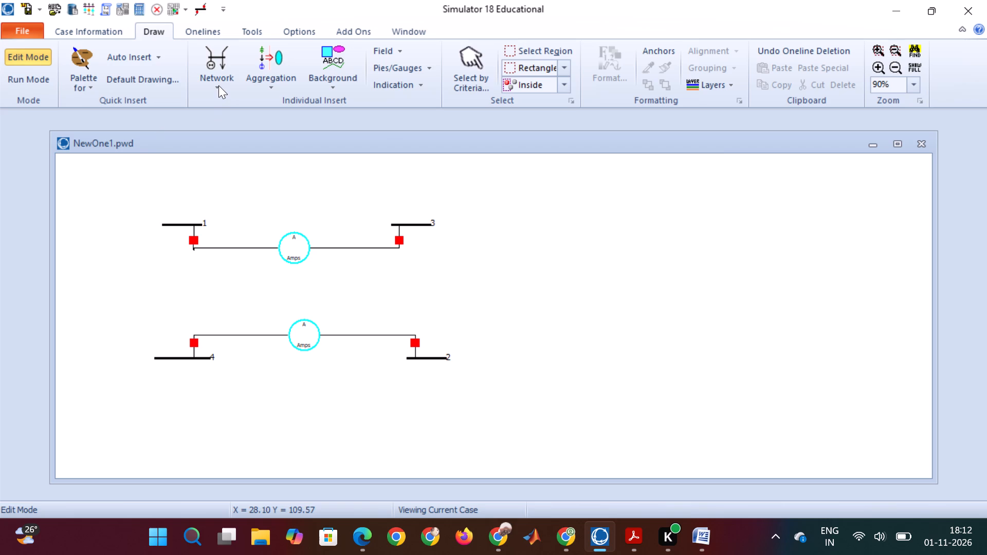
left_click(222, 83)
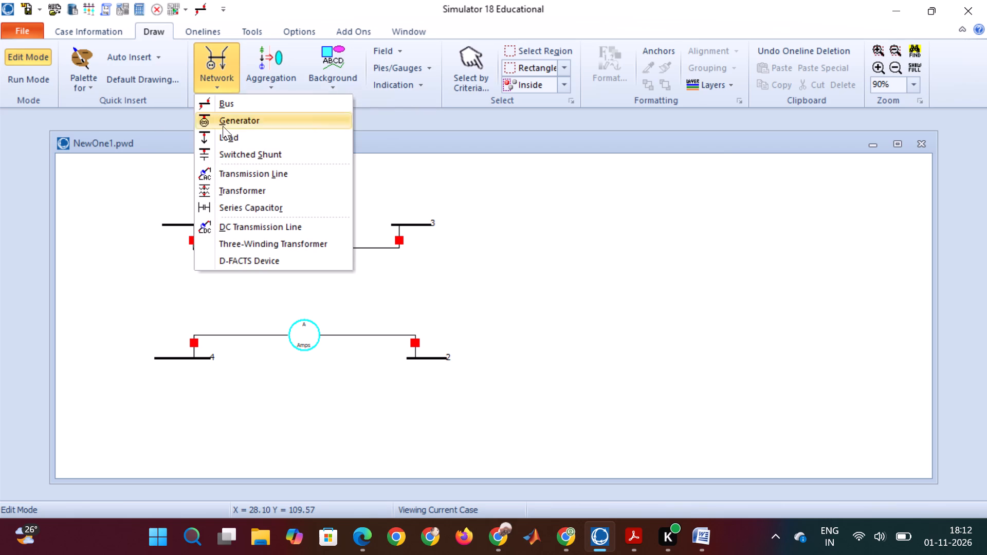
left_click(231, 177)
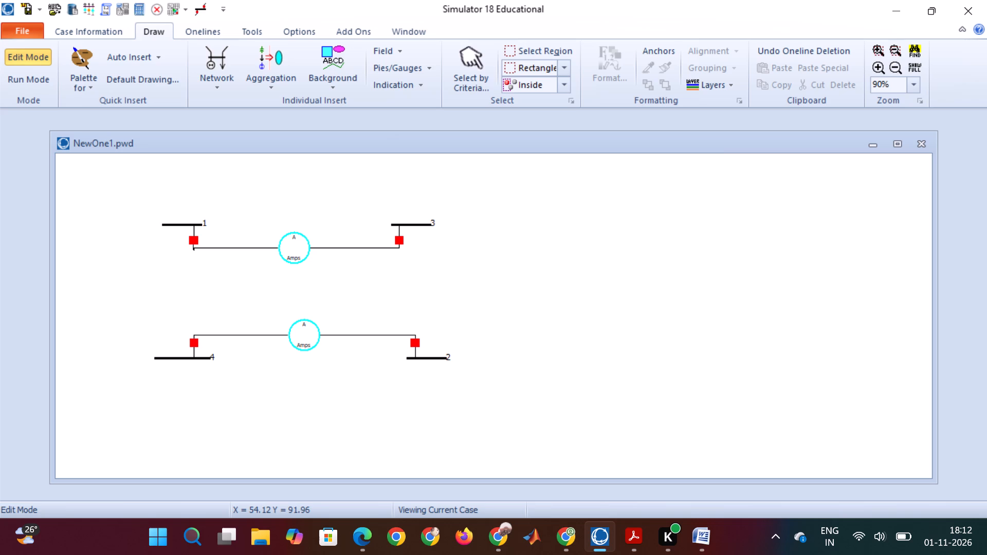
left_click(423, 225)
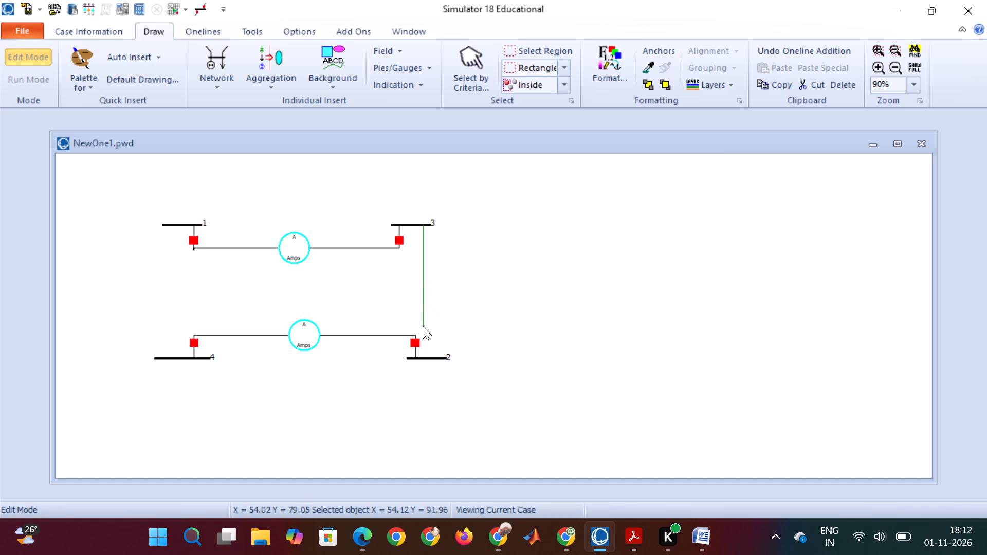
left_click(422, 360)
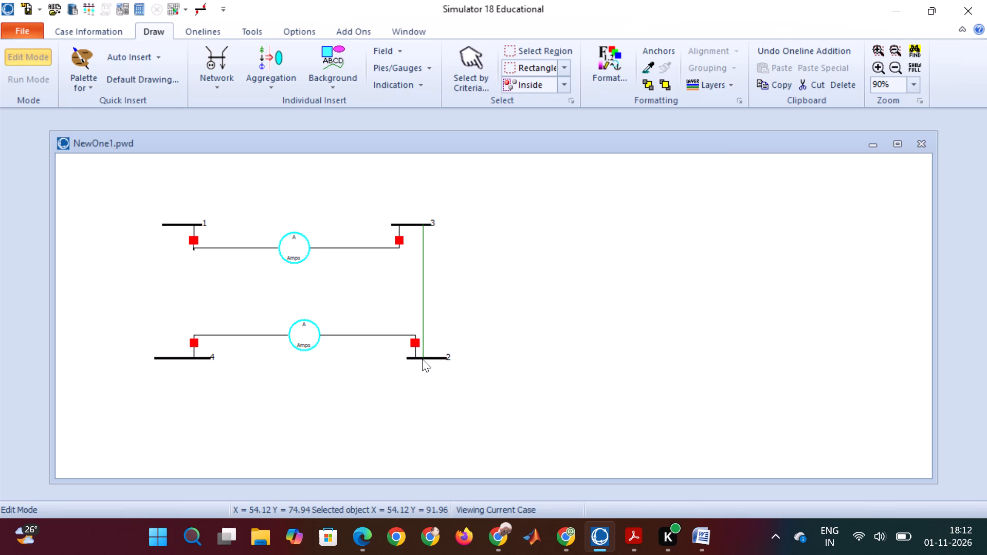
double_click(422, 359)
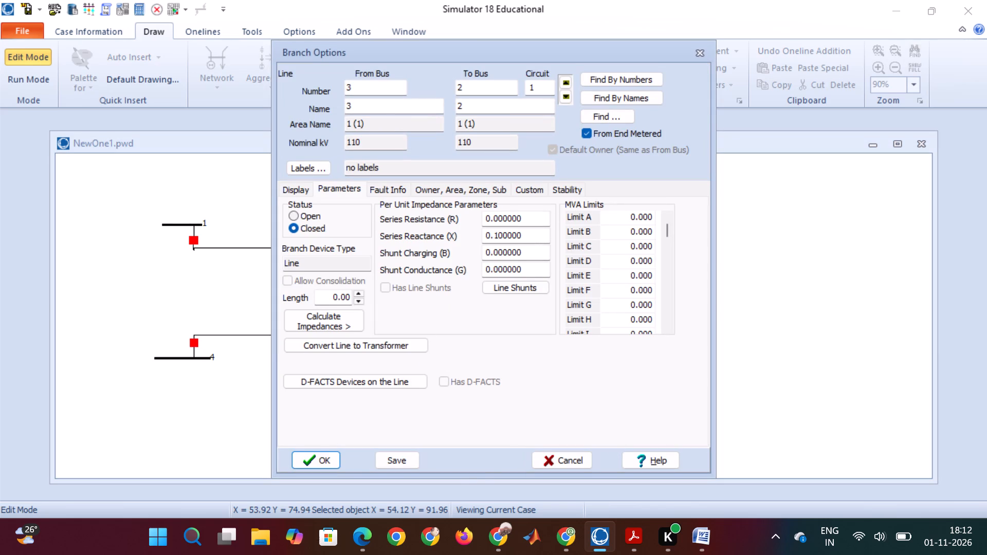
left_click(311, 467)
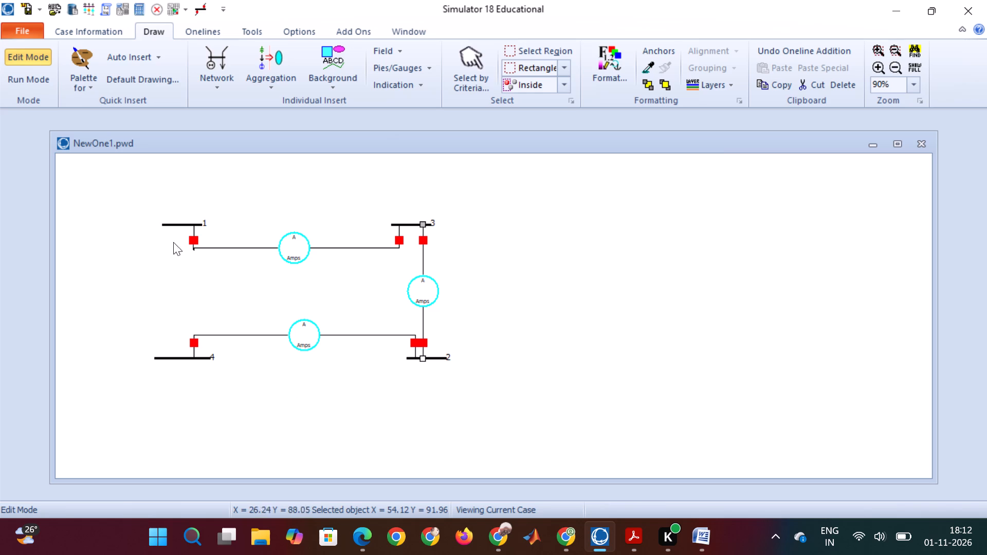
Draw a straight vertical transmission line from bus 1 down to bus 4 and accept its existing branch parameters.
left_click(212, 83)
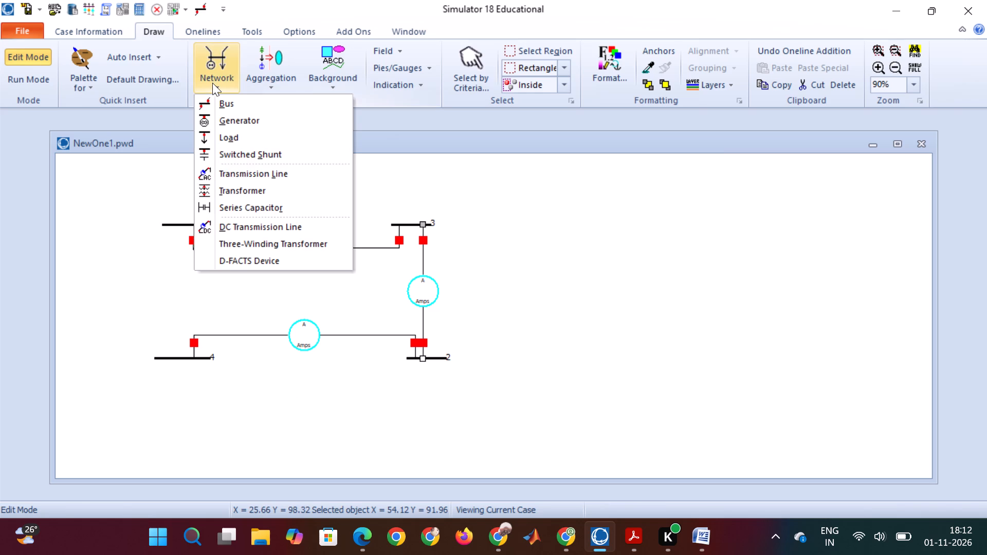
left_click(233, 176)
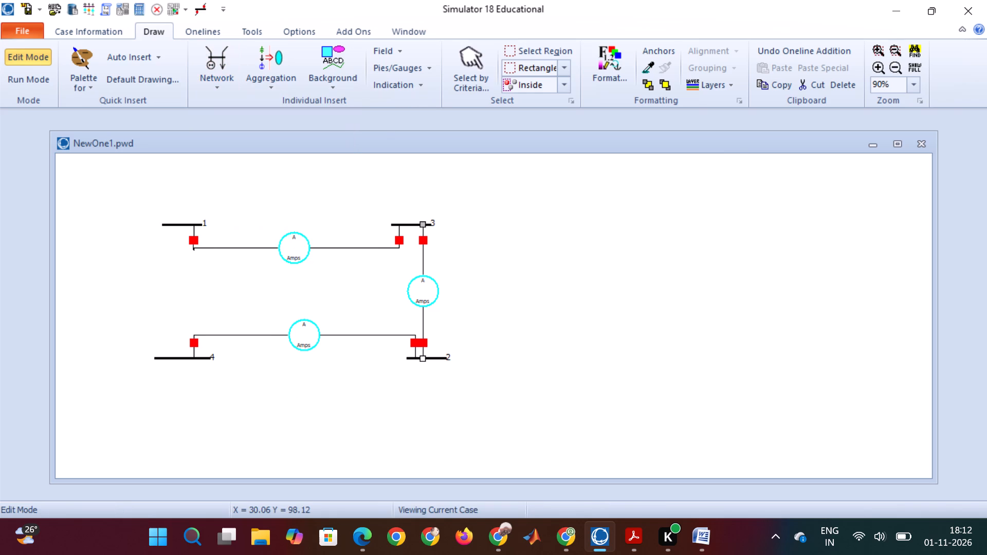
left_click(169, 224)
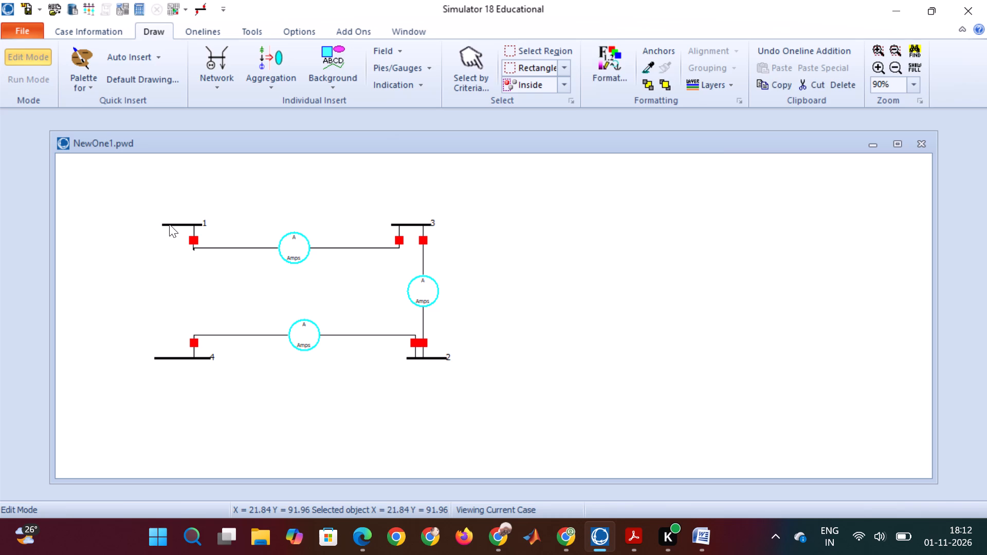
left_click(218, 80)
left_click(236, 177)
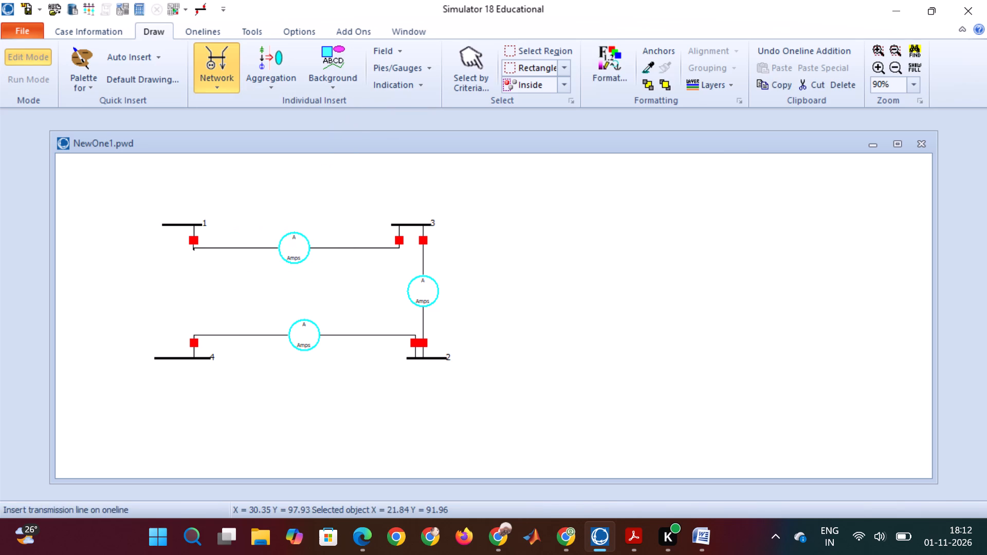
left_click(171, 223)
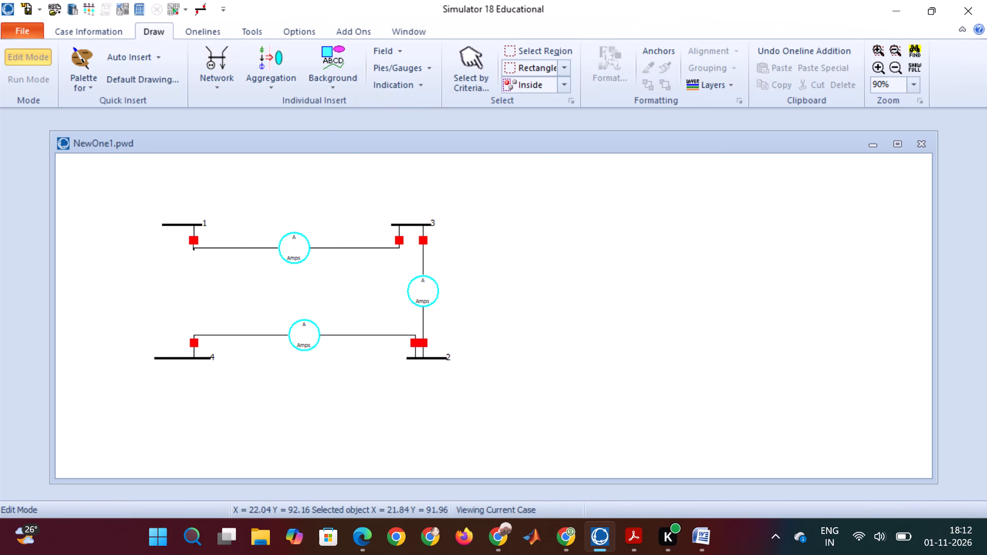
double_click(169, 358)
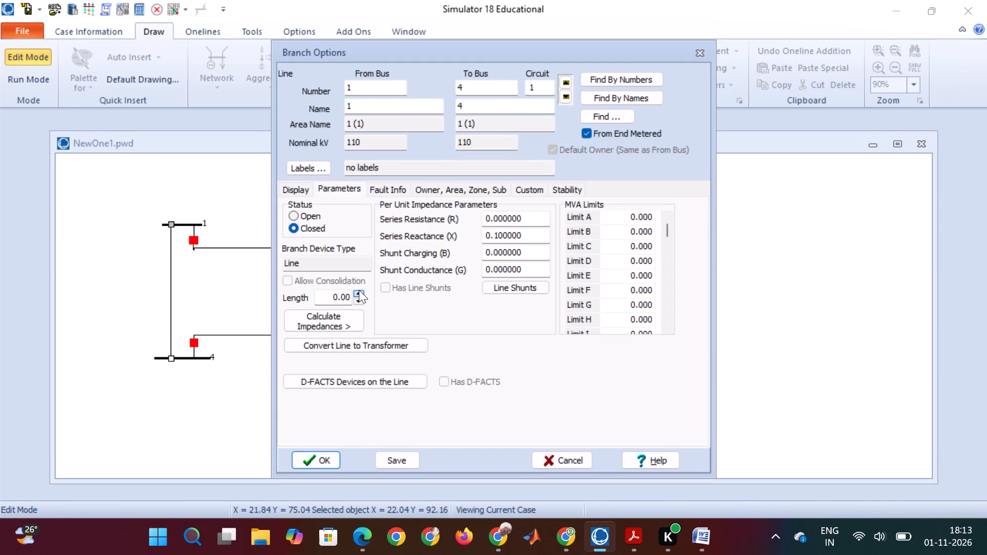
left_click(324, 456)
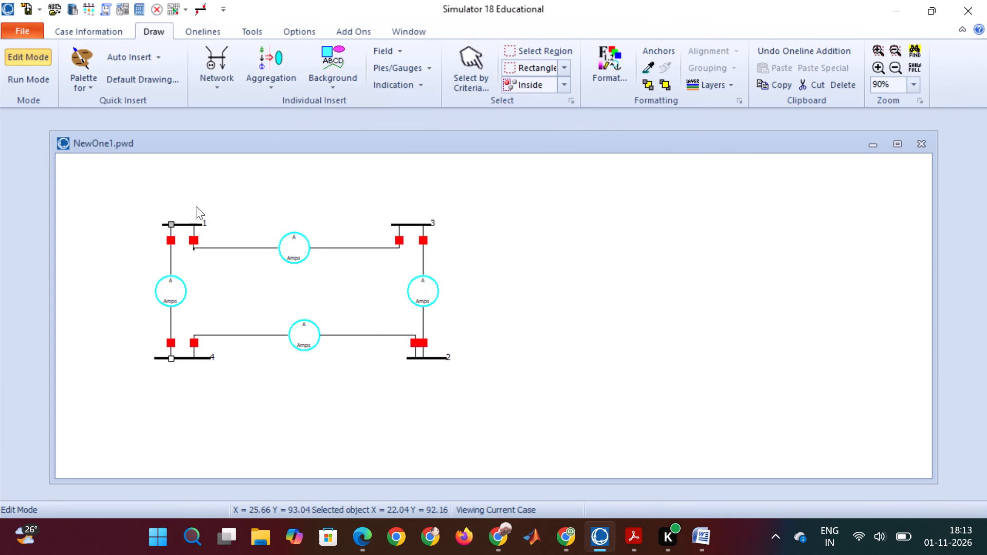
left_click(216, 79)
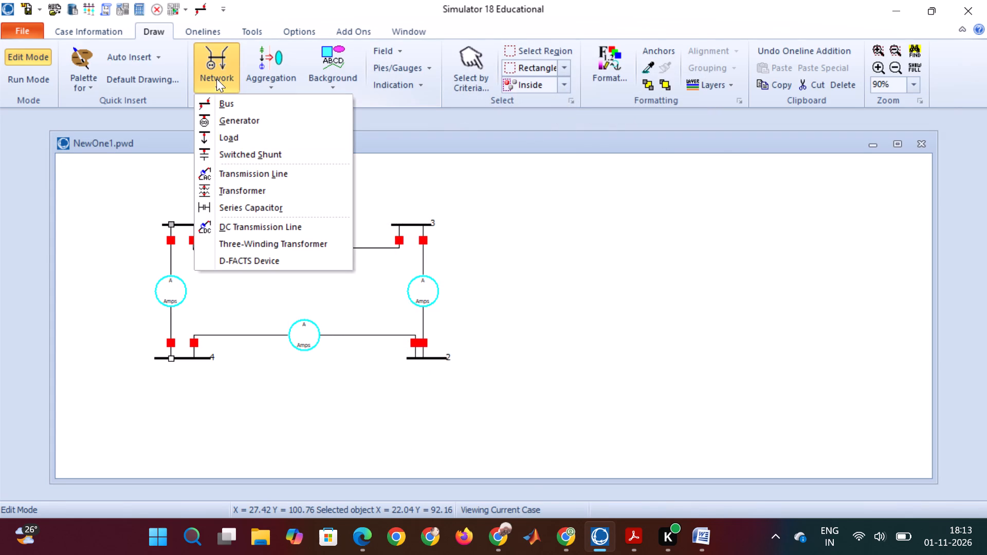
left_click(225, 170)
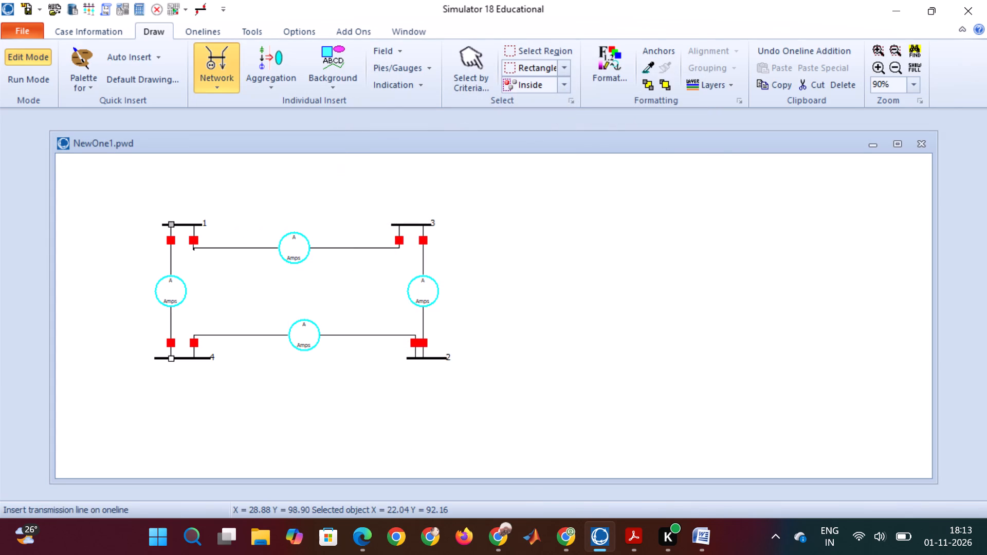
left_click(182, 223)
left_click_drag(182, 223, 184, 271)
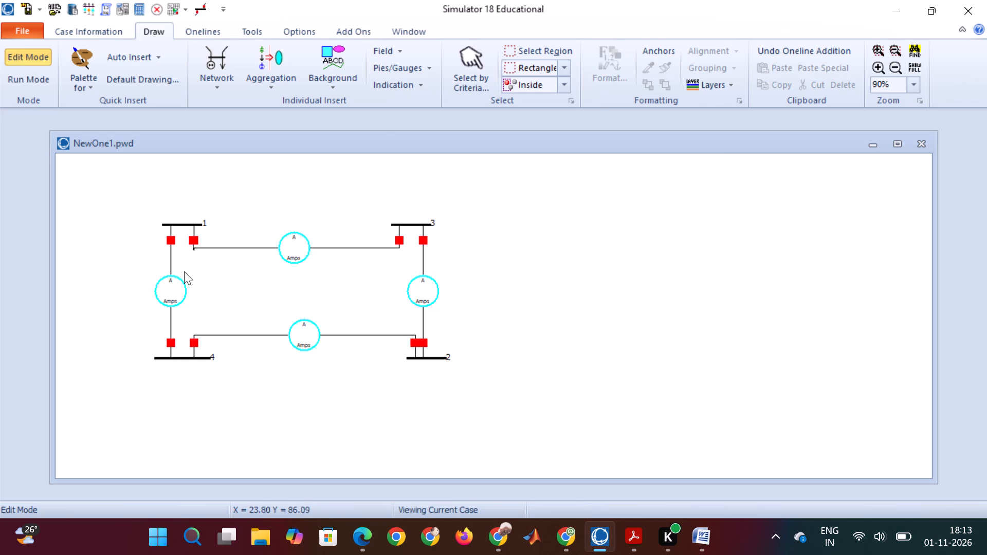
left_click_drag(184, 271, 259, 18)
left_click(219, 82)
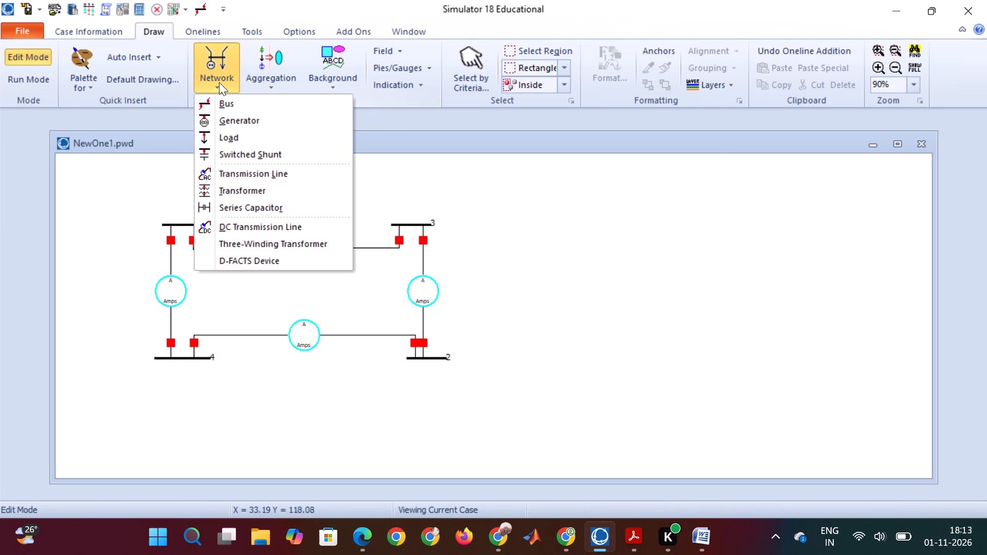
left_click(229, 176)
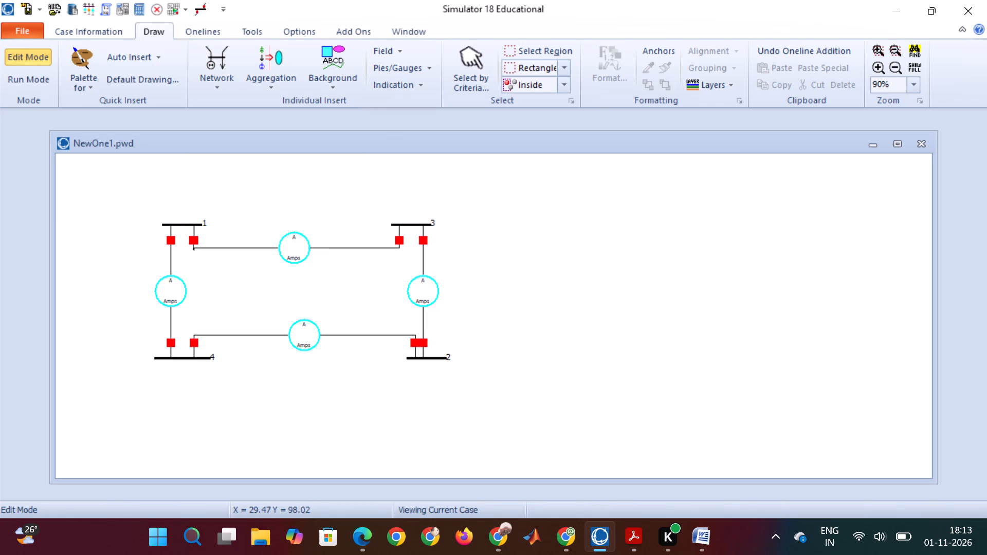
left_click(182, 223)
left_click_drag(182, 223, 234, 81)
Draw a right-angled transmission line from bus 1 to bus 2, running between the bus rows, with a series reactance of 0.2 per unit.
left_click(214, 86)
left_click(223, 172)
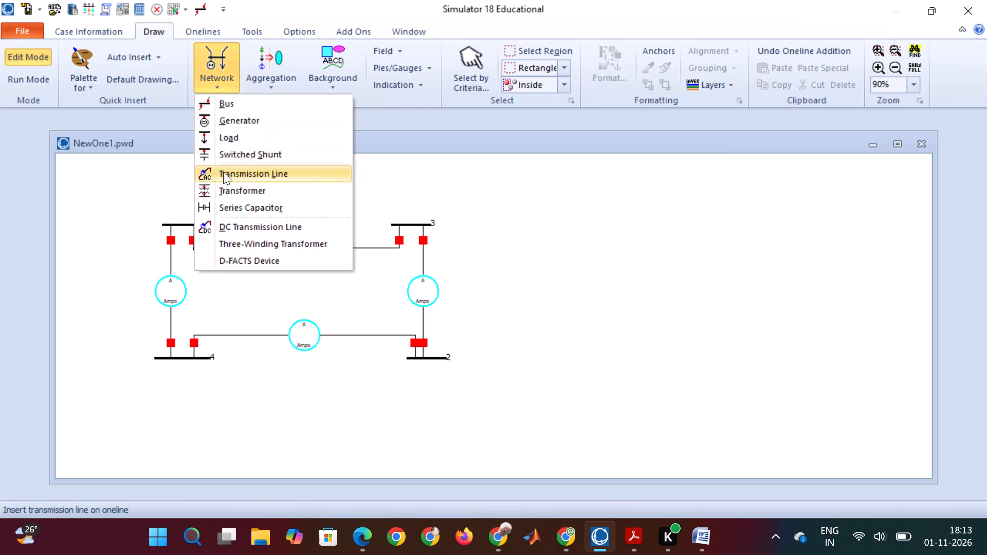
left_click(181, 224)
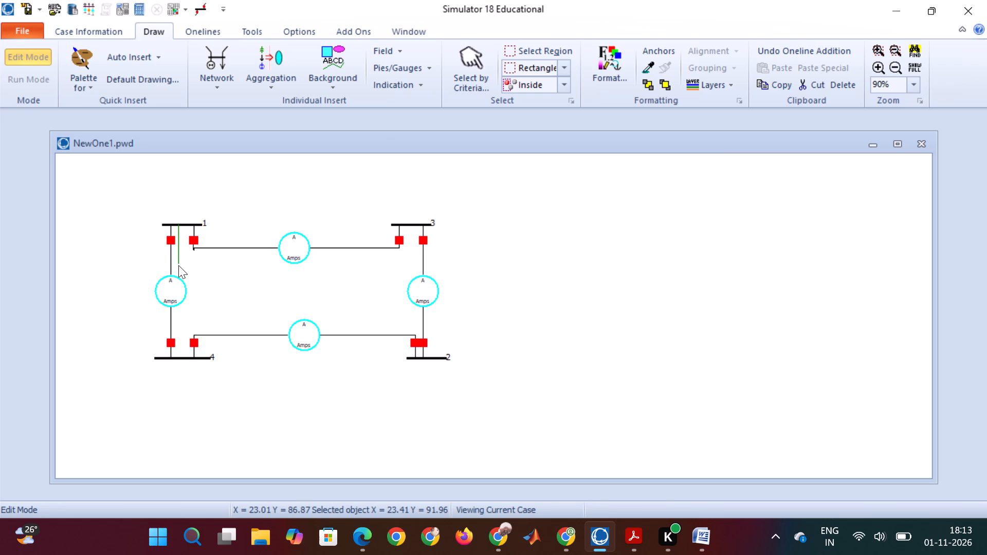
left_click(178, 266)
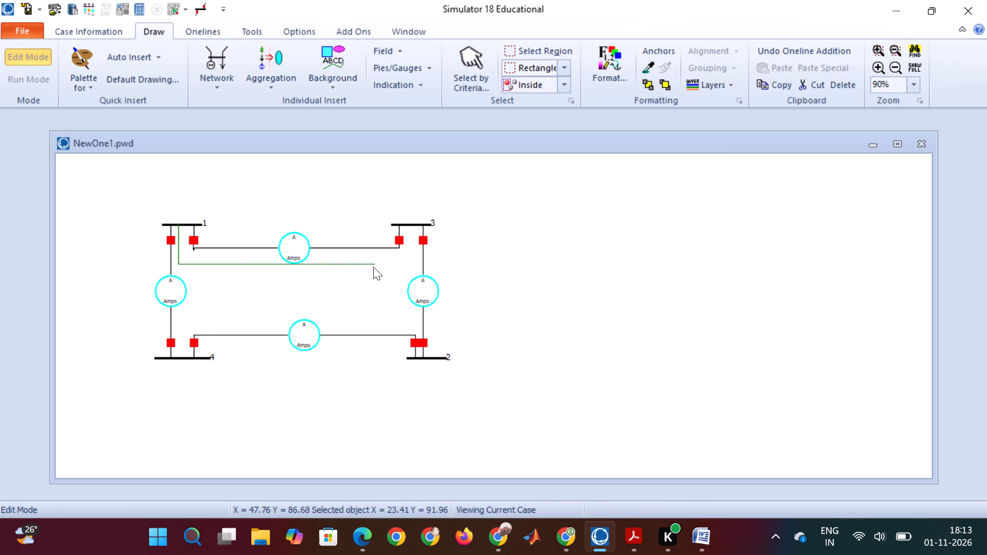
left_click(441, 263)
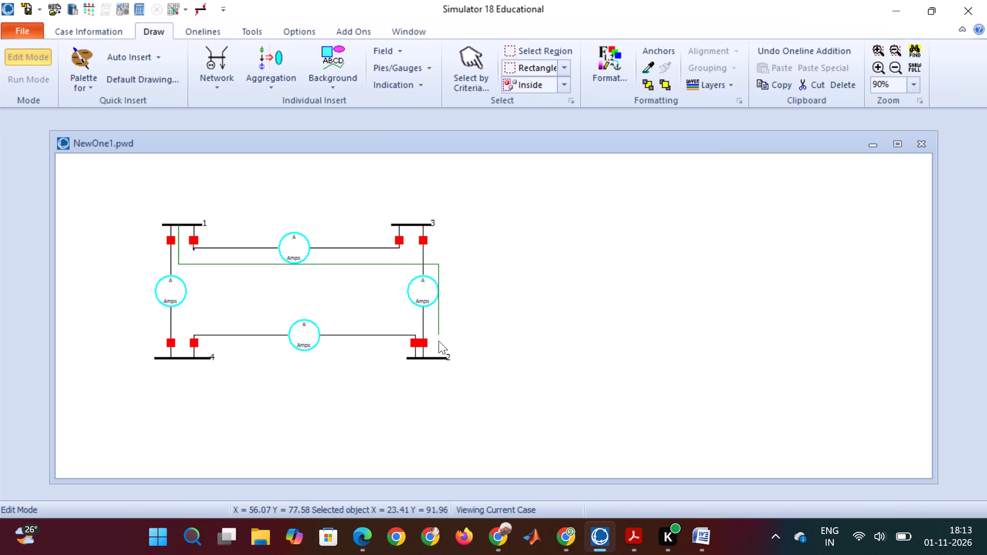
double_click(437, 360)
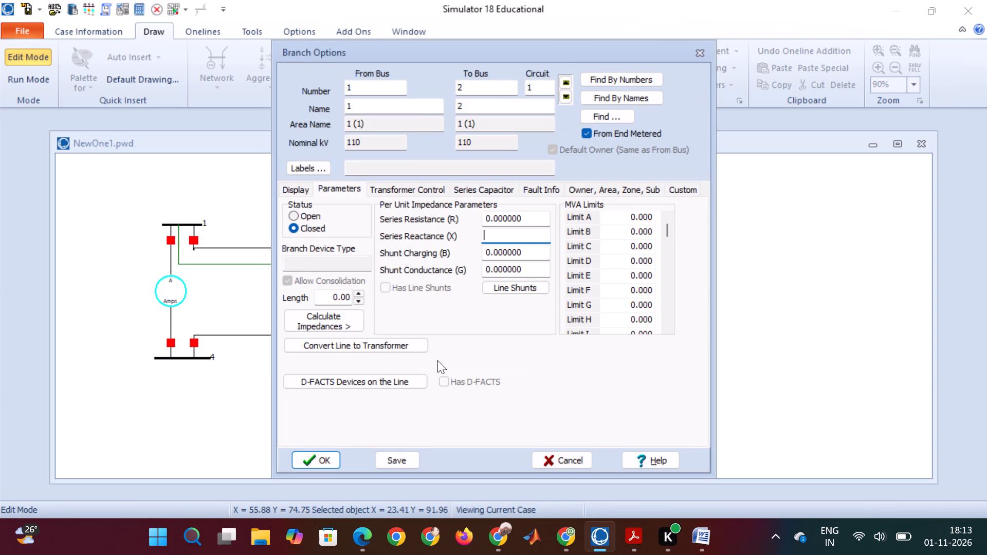
key("0")
type(".2")
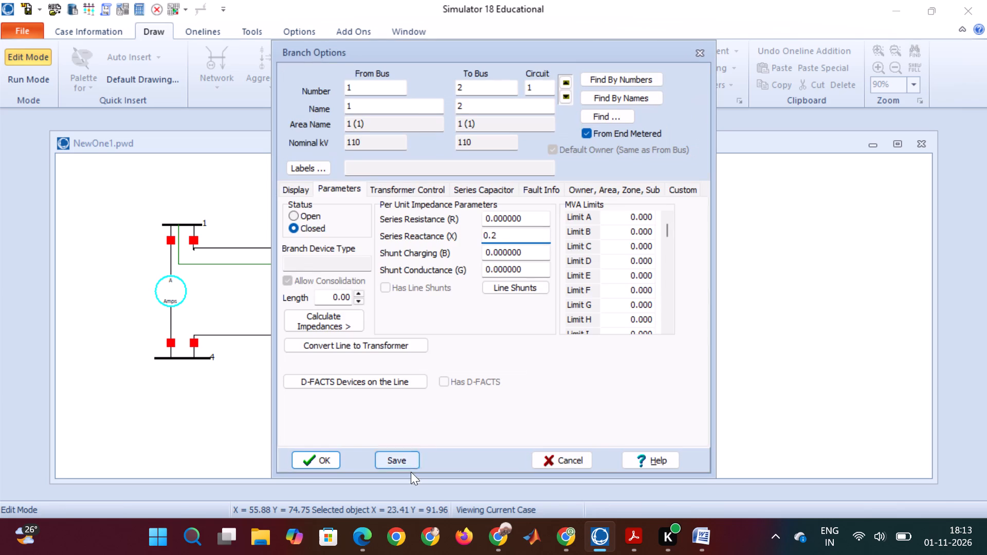
left_click(319, 455)
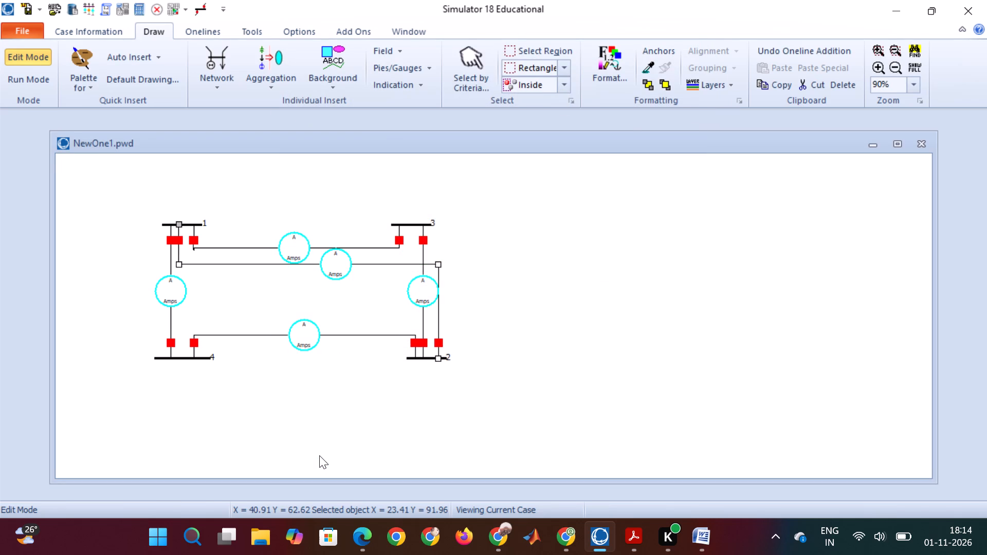
Insert a generator above bus 1 with an MW output of 100 and turn off enforcement of its MW limits.
left_click(223, 75)
left_click(235, 125)
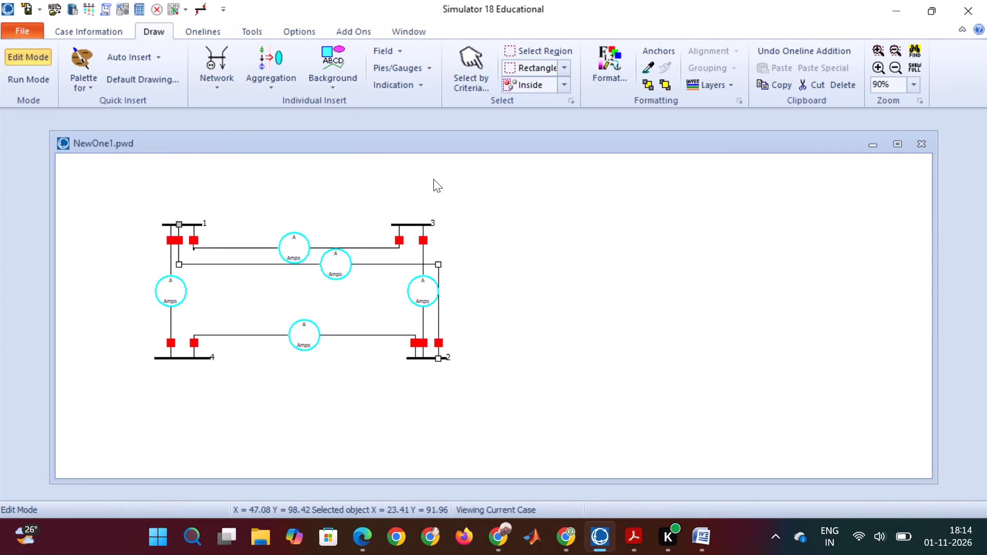
double_click(171, 175)
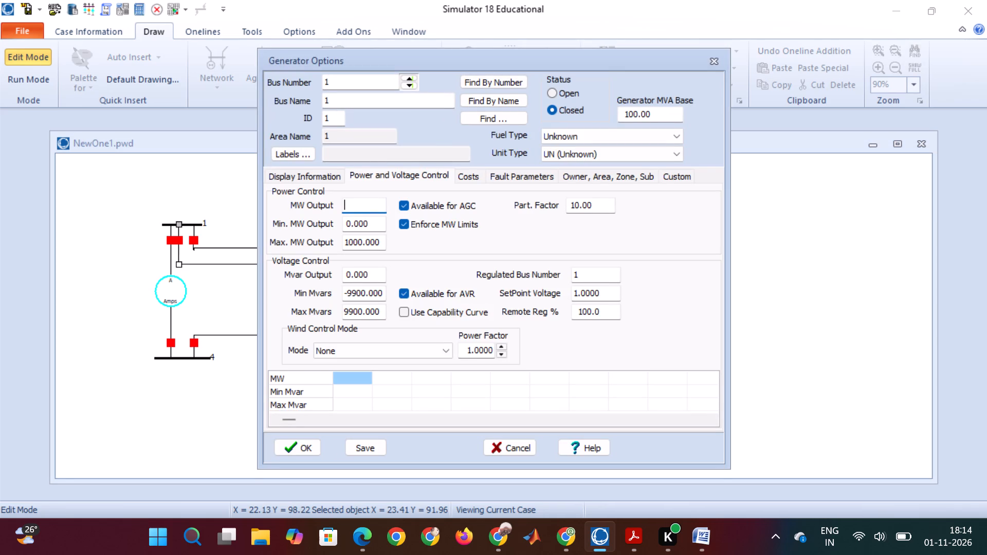
type("100")
left_click(405, 228)
Open the fault parameters of the generator at bus 1.
left_click(475, 173)
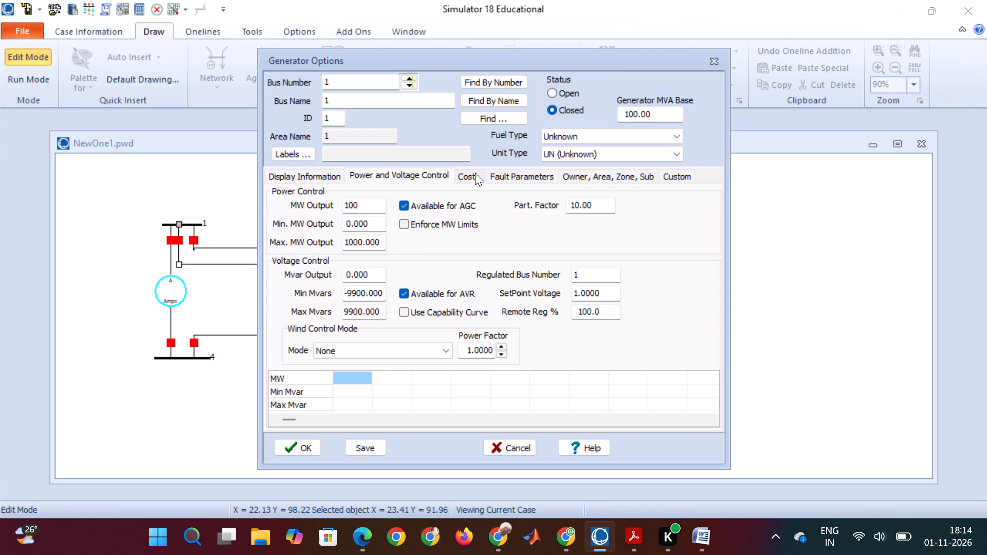
left_click(503, 173)
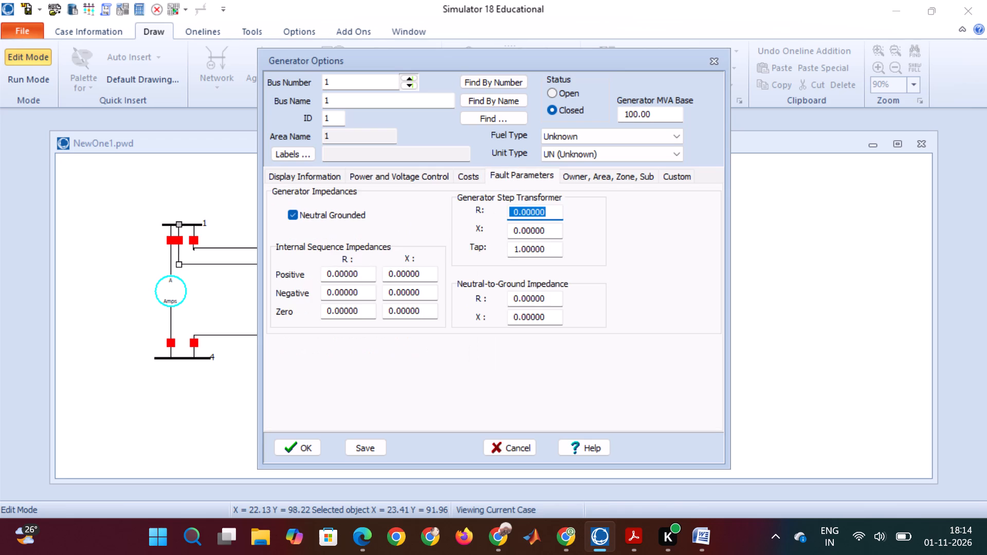
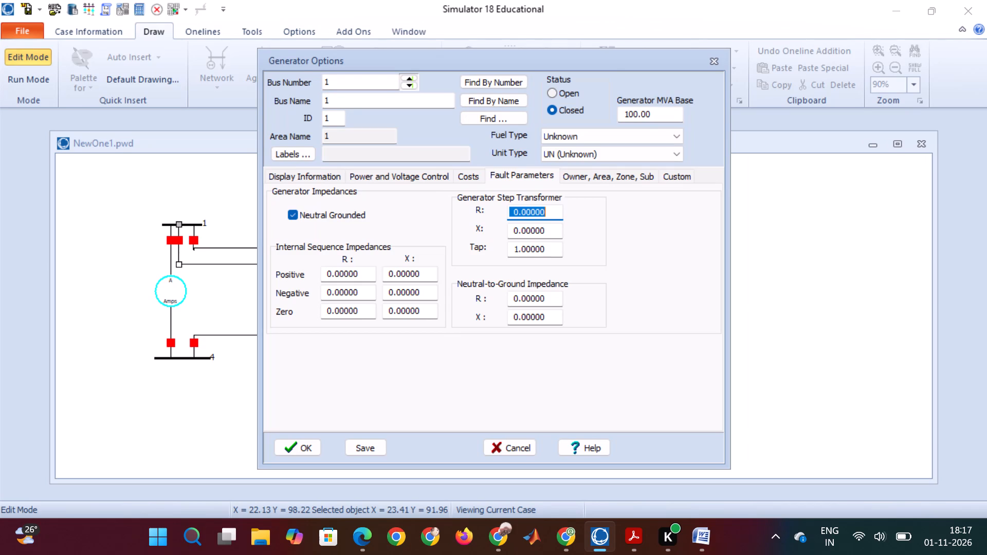
Set the bus 1 generator's positive, negative and zero sequence reactances to 0.08 and its step transformer reactance to 0.06.
left_click(398, 277)
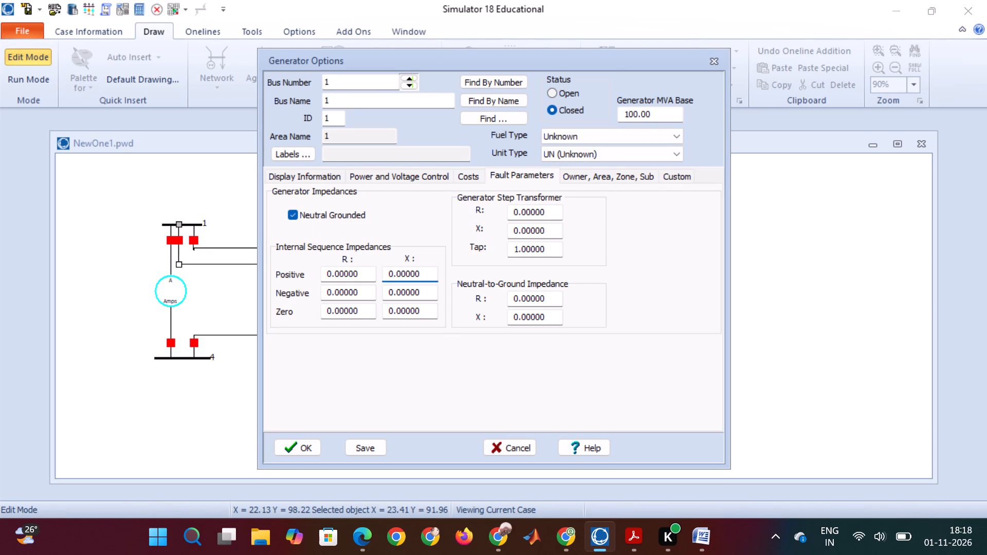
key("8")
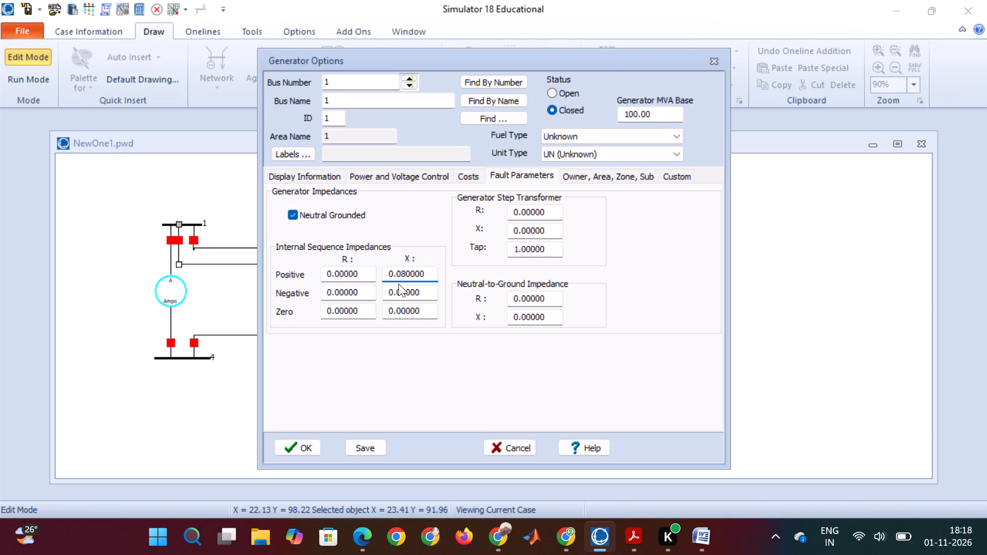
left_click(398, 292)
key("Right")
key("8")
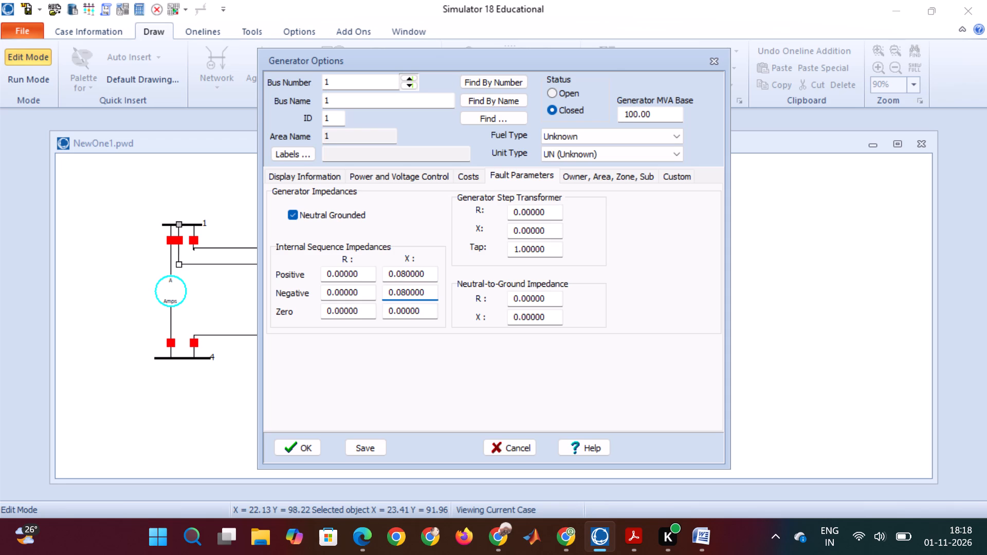
left_click(399, 314)
key("8")
left_click(525, 230)
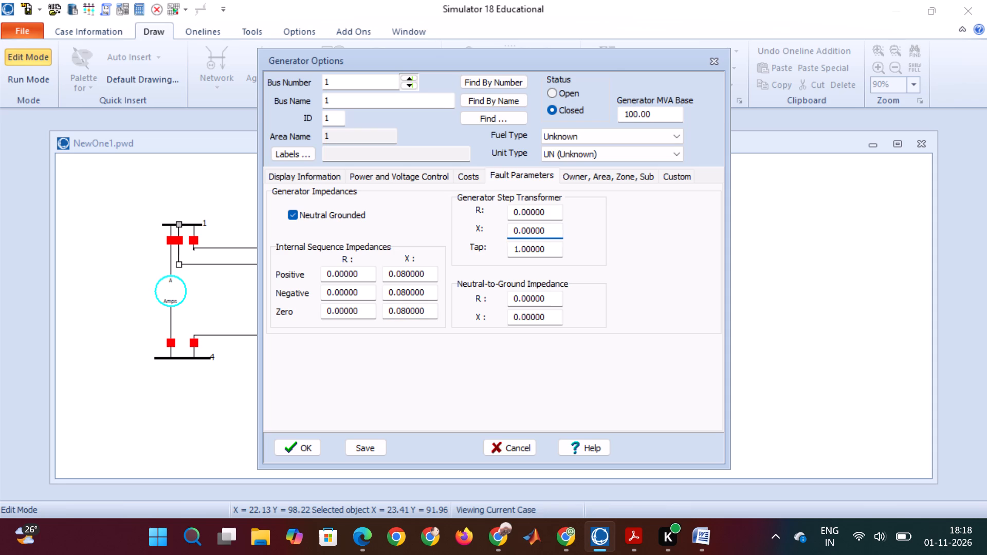
key("6")
left_click(310, 445)
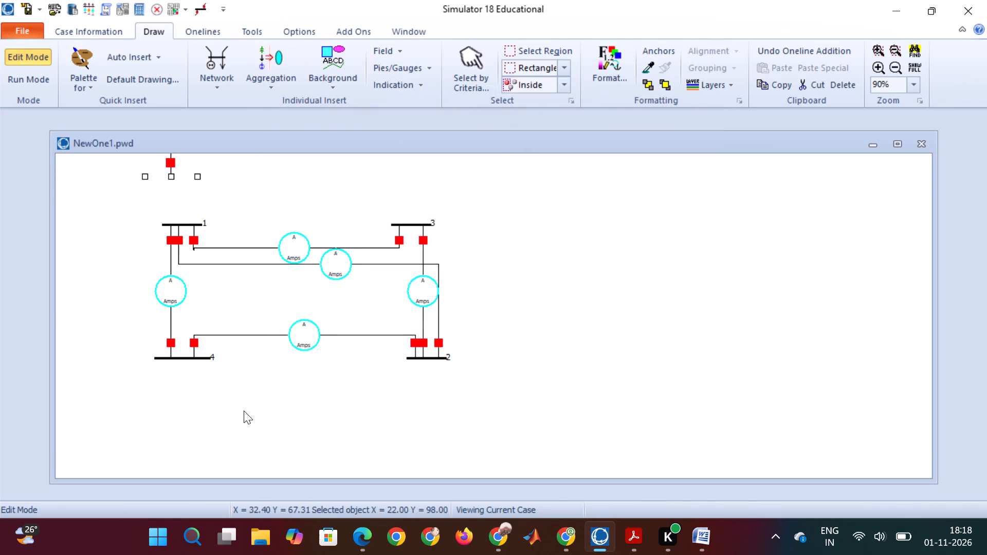
Move the slack generator down so its terminal connects to the top of bus 1.
left_click_drag(171, 157, 171, 174)
left_click_drag(171, 174, 171, 163)
left_click_drag(171, 163, 184, 202)
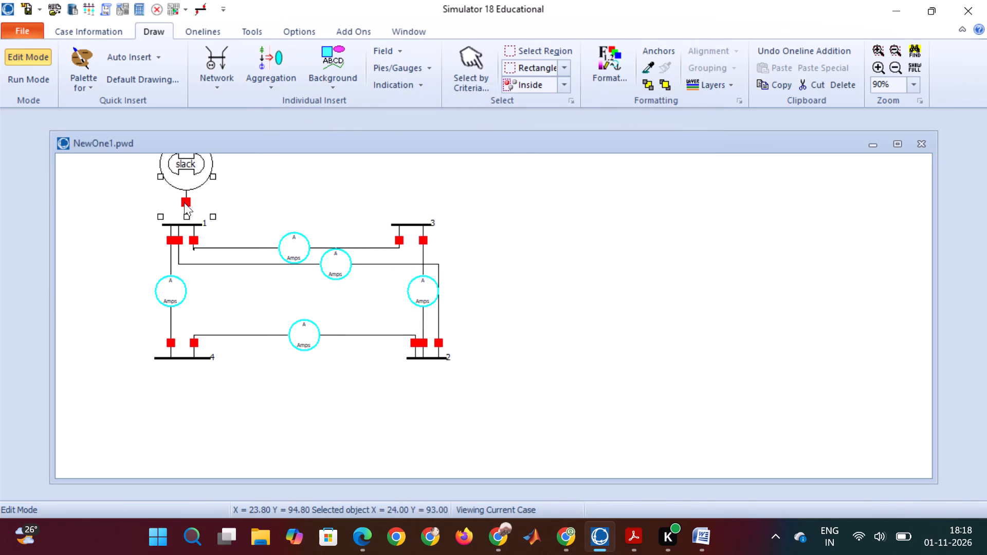
left_click_drag(184, 202, 182, 208)
left_click(182, 208)
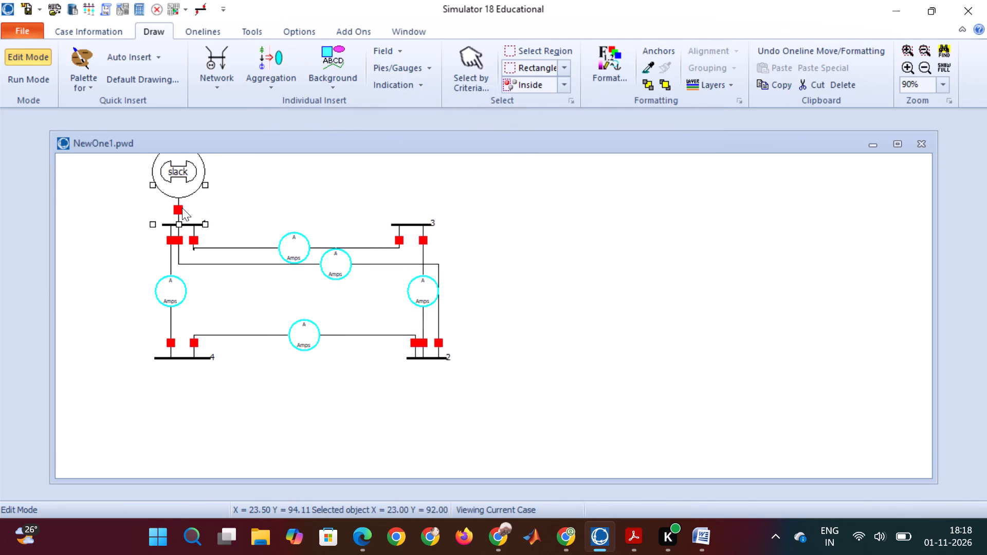
Insert a generator at bus 2 with positive, negative and zero sequence reactances of 0.08 and a step transformer reactance of 0.06.
left_click(216, 90)
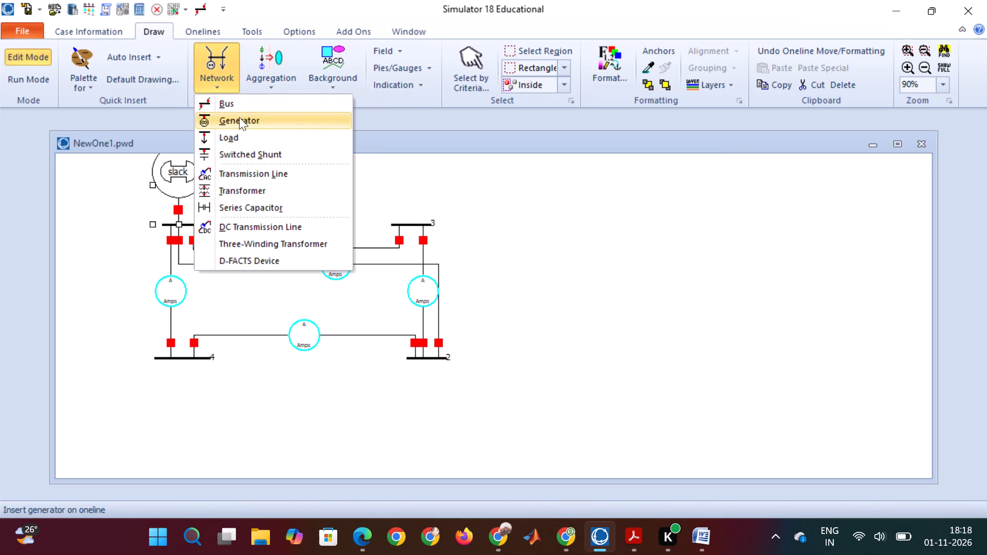
left_click(239, 117)
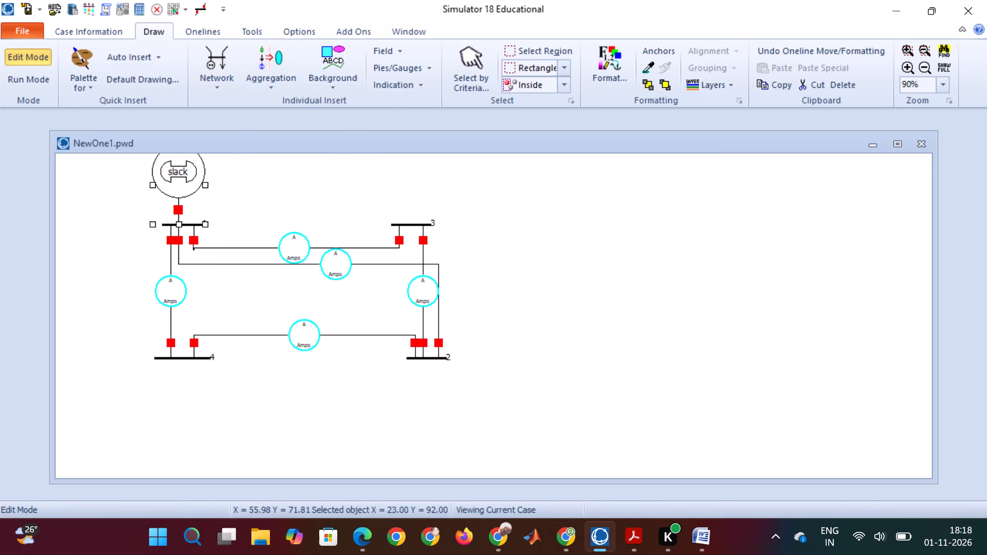
double_click(440, 378)
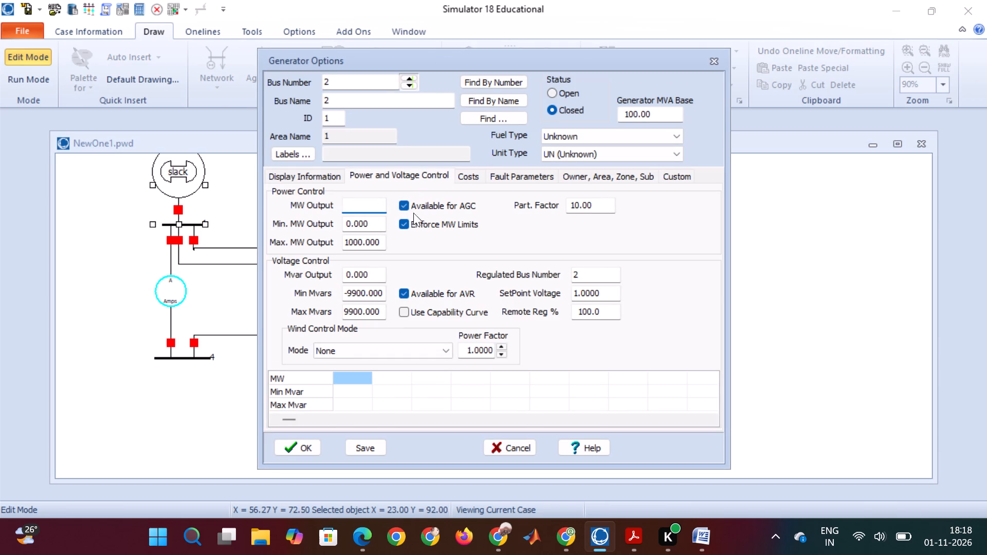
left_click(501, 171)
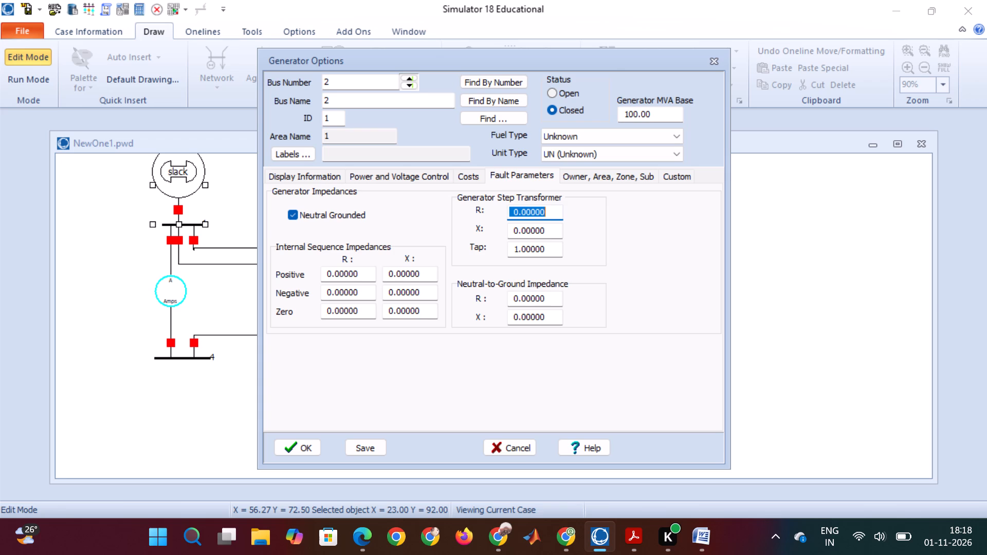
left_click(399, 273)
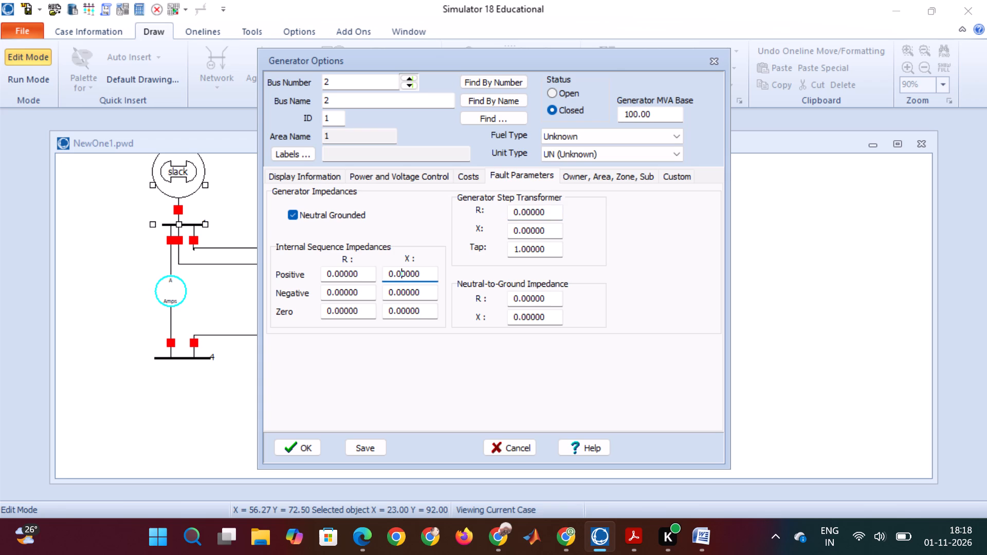
key("8")
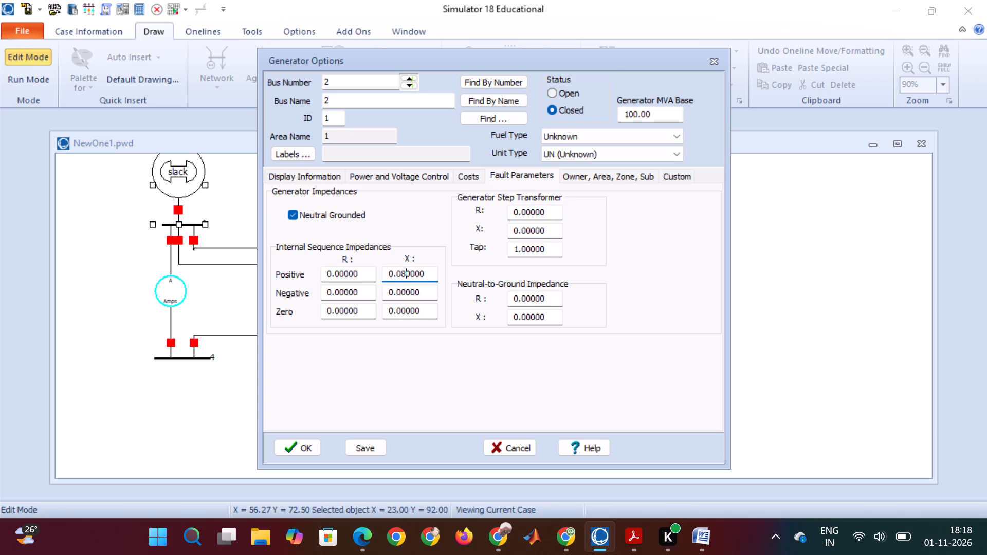
left_click(401, 287)
key("8")
left_click(399, 308)
key("8")
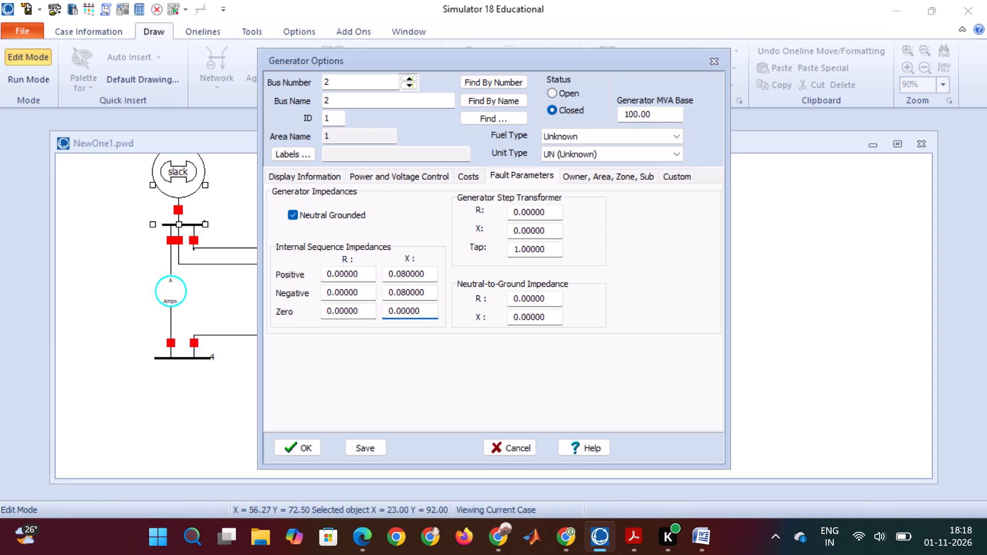
left_click(525, 228)
key("6")
left_click(297, 445)
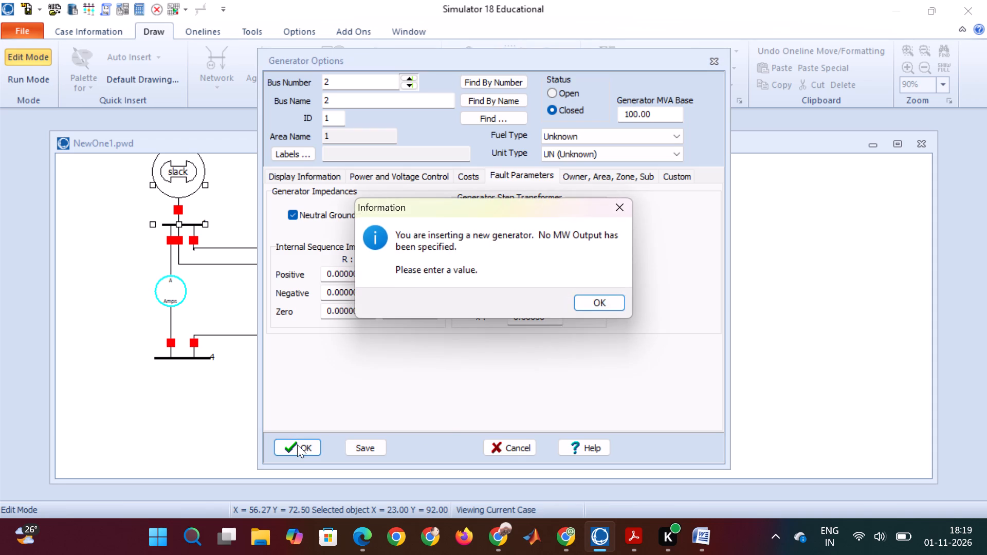
left_click(615, 200)
Give the new bus 2 generator an MW output of 100 and accept its settings.
type("100")
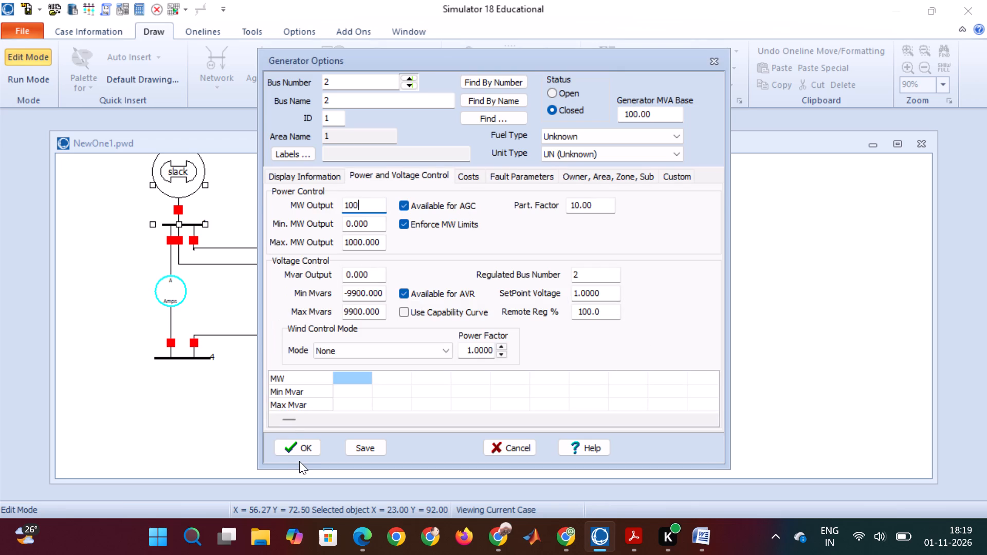
left_click(299, 458)
left_click(304, 448)
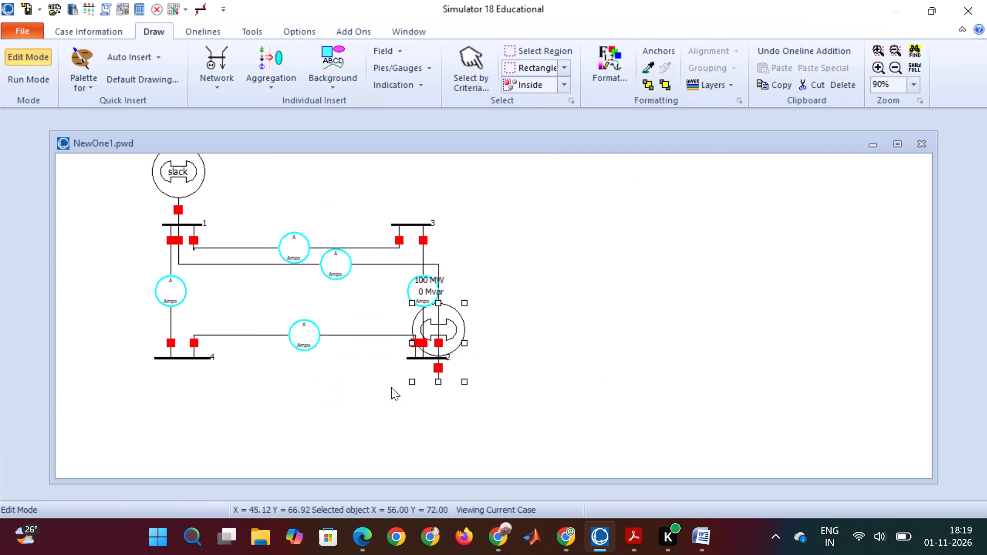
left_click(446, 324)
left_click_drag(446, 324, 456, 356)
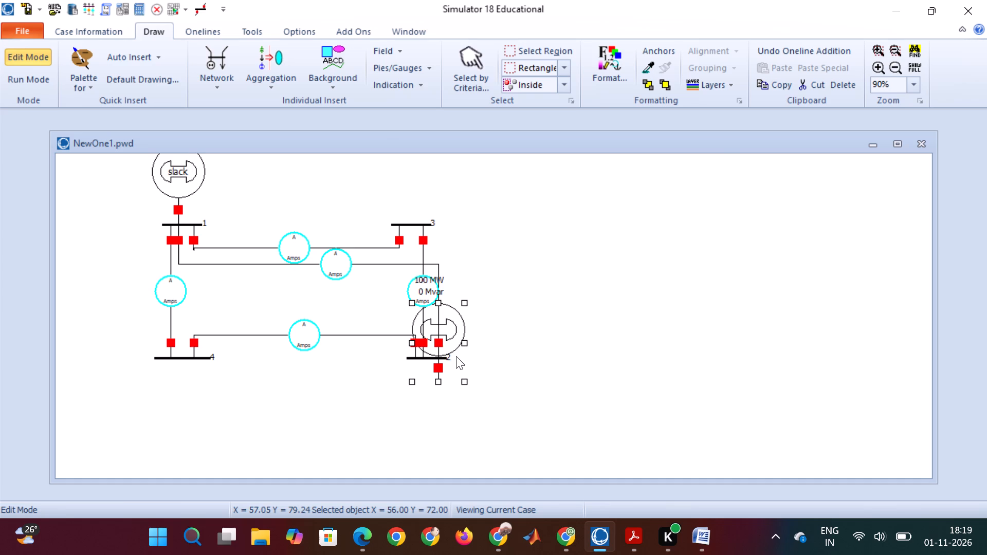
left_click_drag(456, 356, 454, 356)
Set the bus 2 generator's orientation to Down and move it so it connects to the underside of bus 2.
right_click(441, 326)
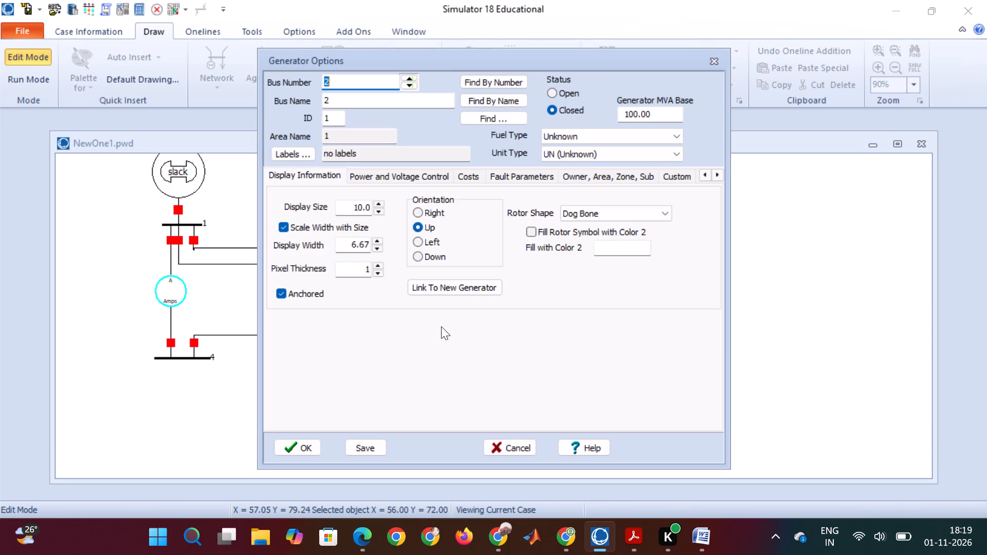
left_click(377, 179)
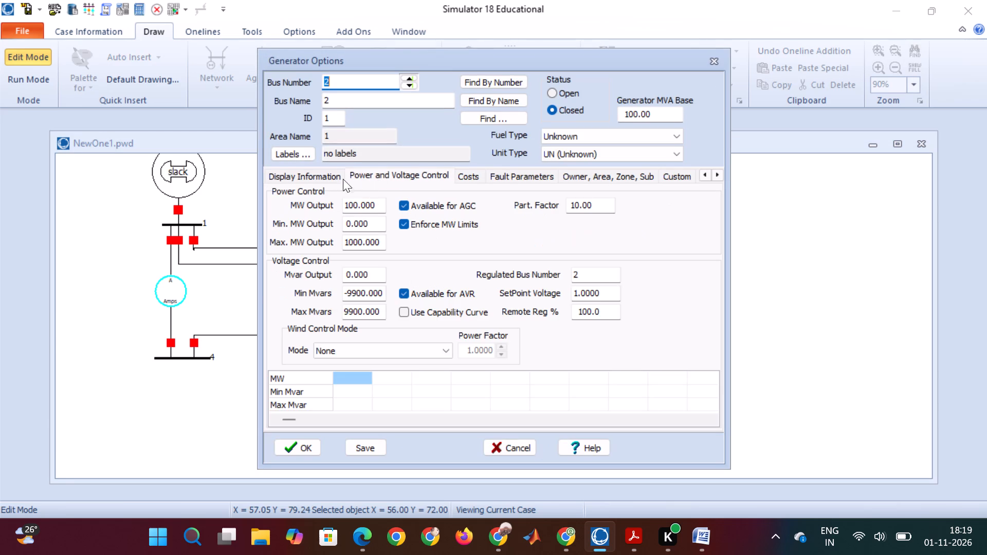
left_click(323, 179)
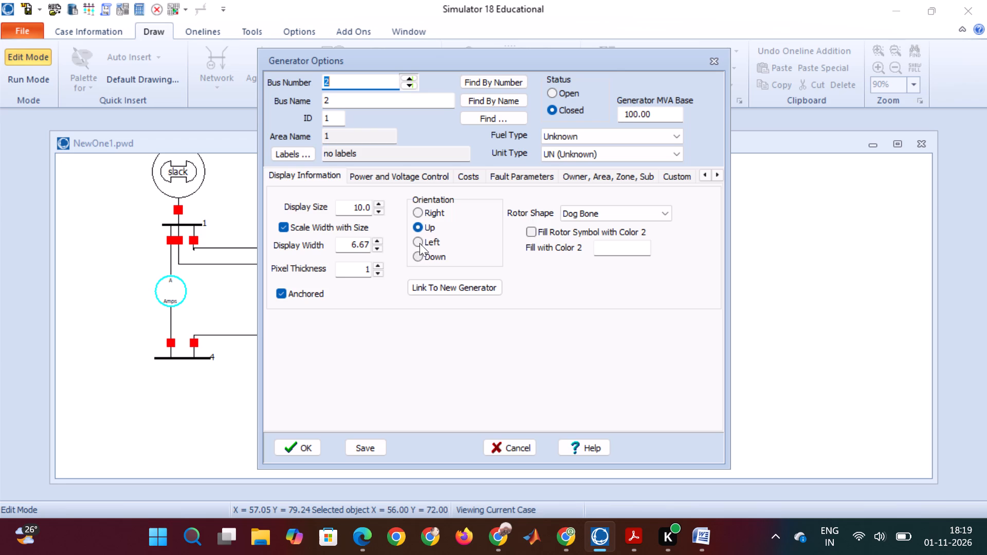
left_click(413, 258)
left_click(301, 453)
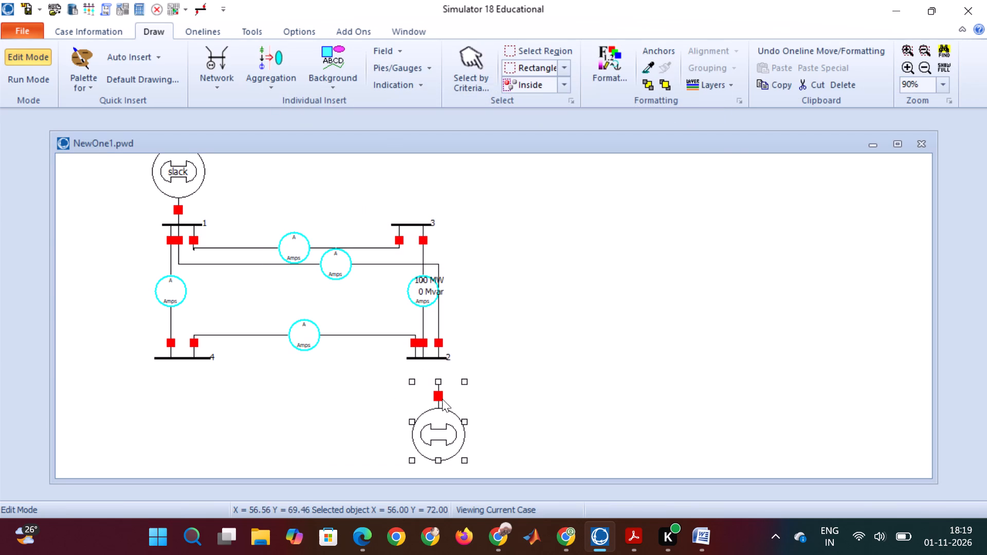
left_click_drag(437, 396, 432, 371)
left_click(432, 371)
Move the bus 2 generator's MW and Mvar labels off the transmission lines to the space beside the generator.
left_click(419, 258)
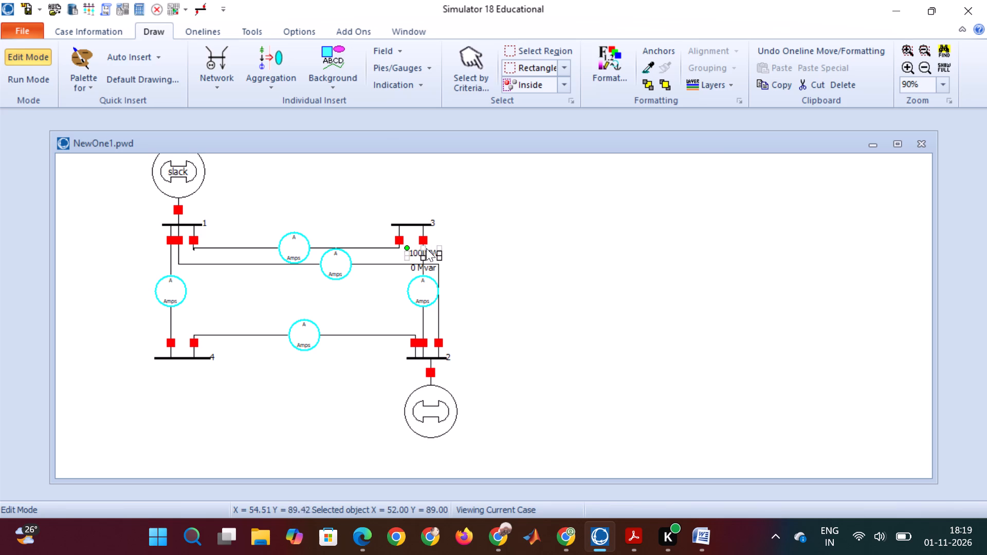
left_click_drag(426, 253, 494, 368)
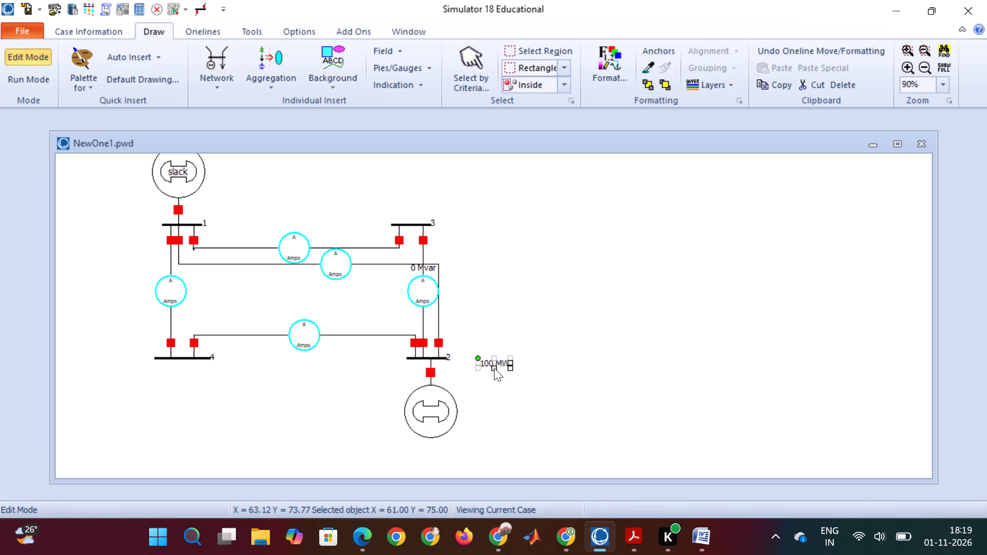
left_click(484, 409)
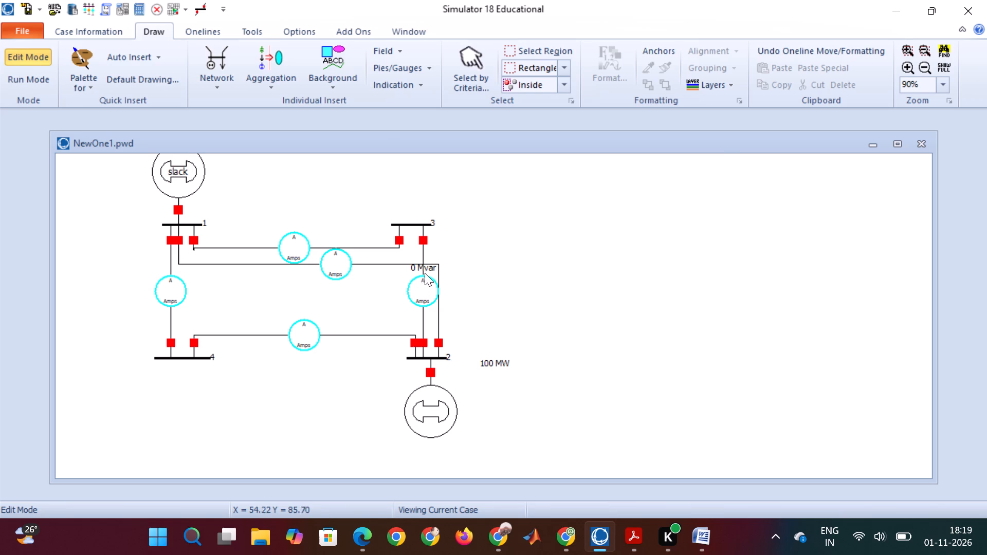
left_click(425, 269)
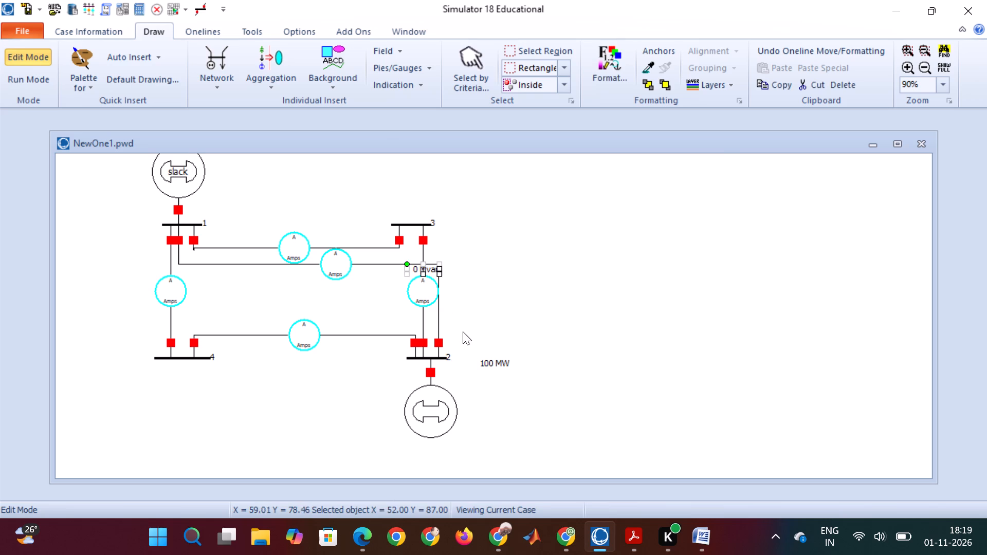
left_click_drag(431, 263, 508, 404)
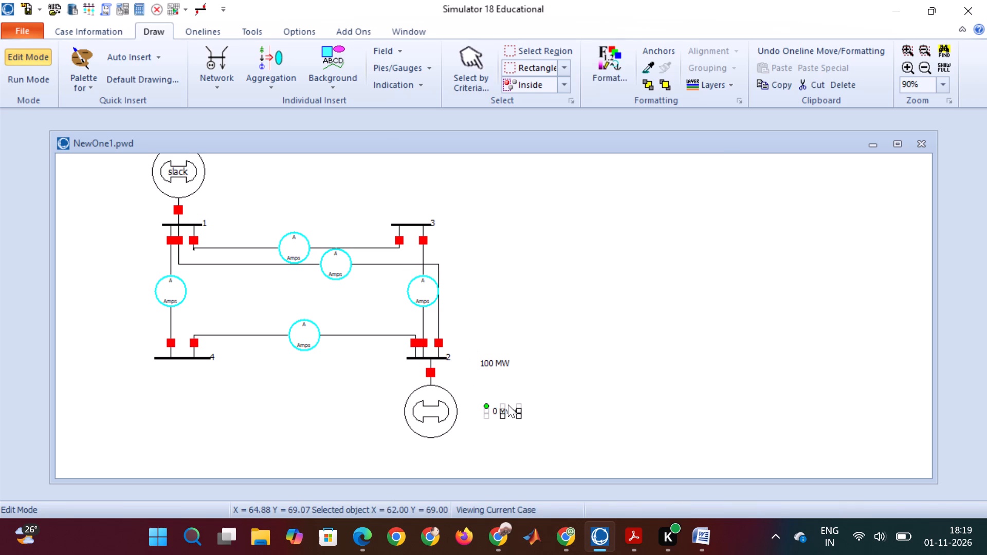
Move the bus 2 generator's Mvar label up so it sits just below its MW label.
left_click_drag(508, 404, 501, 390)
left_click(501, 390)
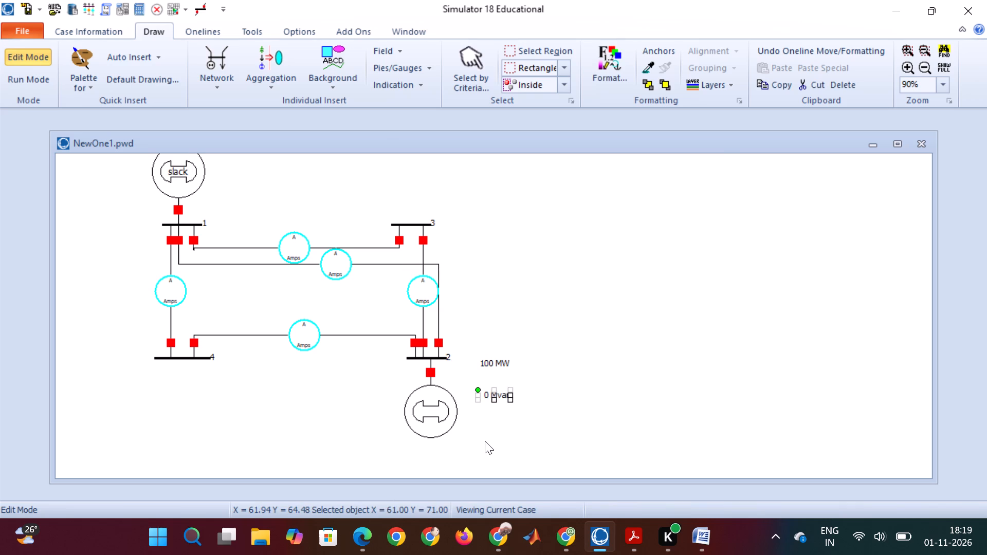
left_click(485, 441)
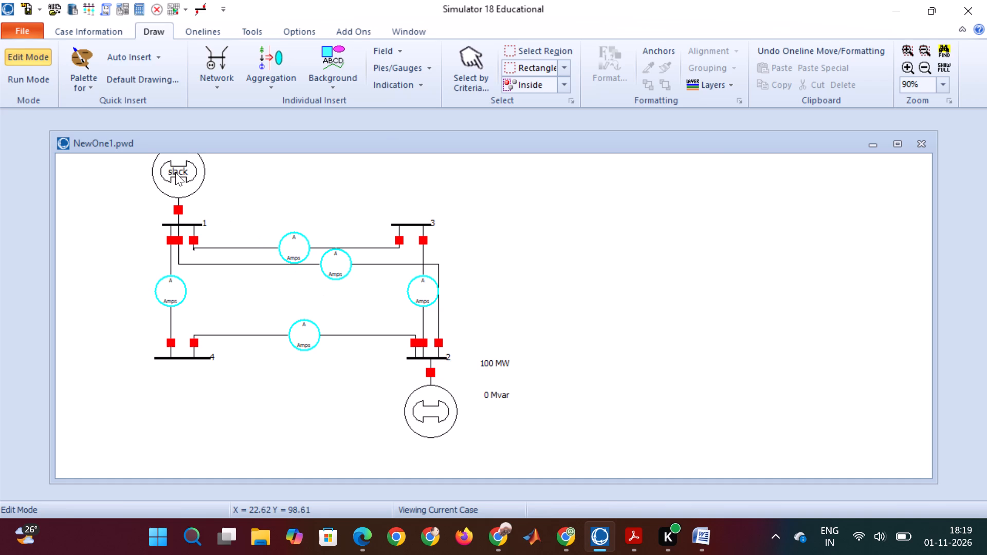
Review the power and voltage control settings of the slack generator at bus 1.
triple_click(176, 174)
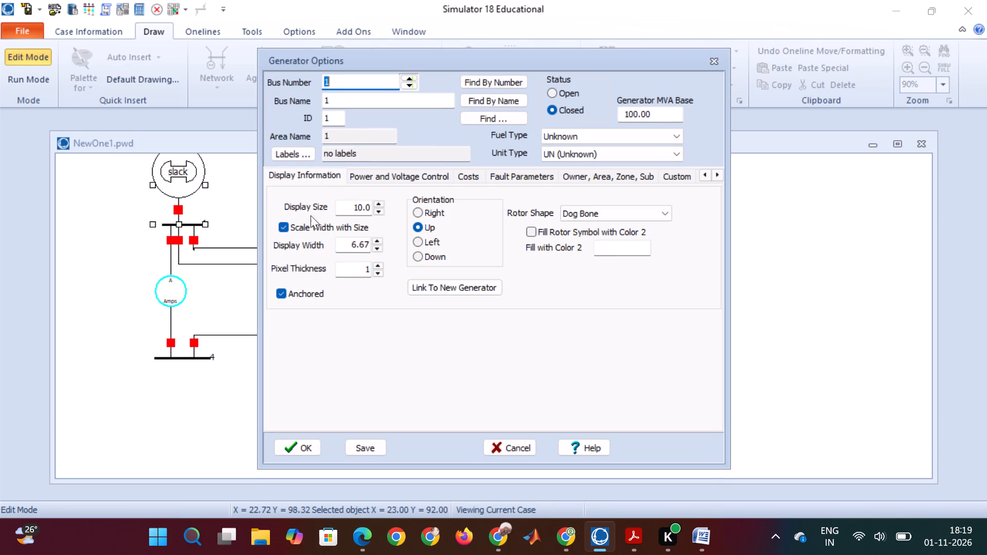
left_click(367, 174)
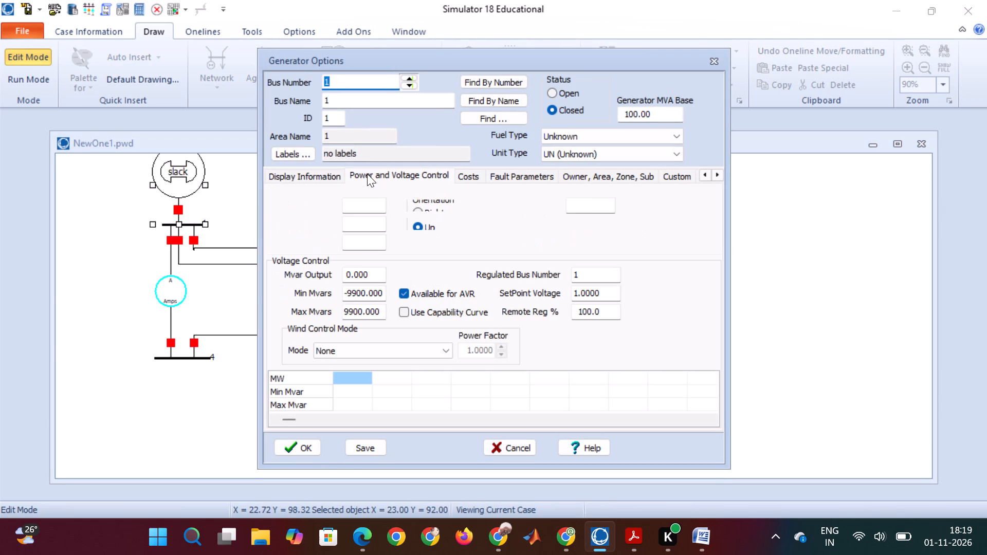
left_click(297, 450)
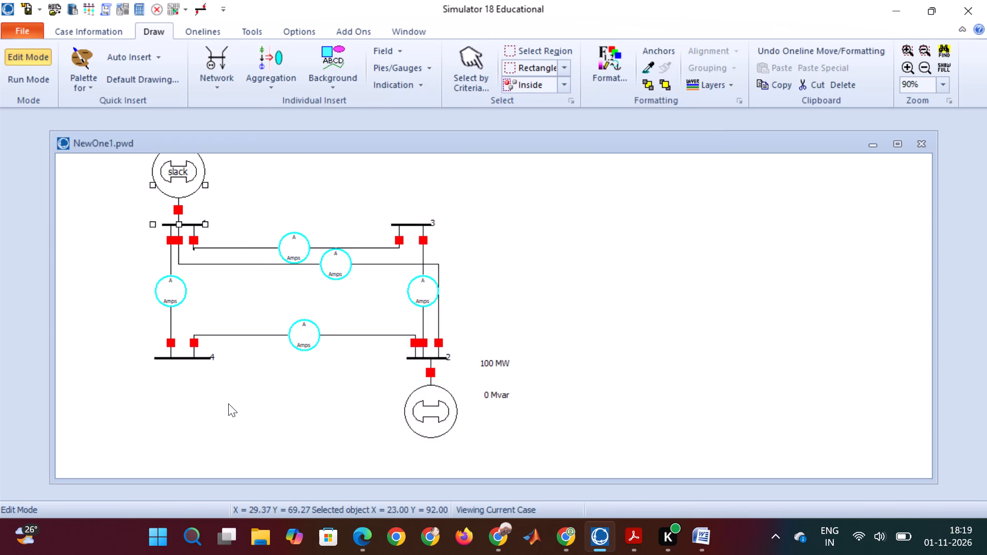
Switch the four-bus case to Run Mode and start the power flow simulation.
left_click(33, 82)
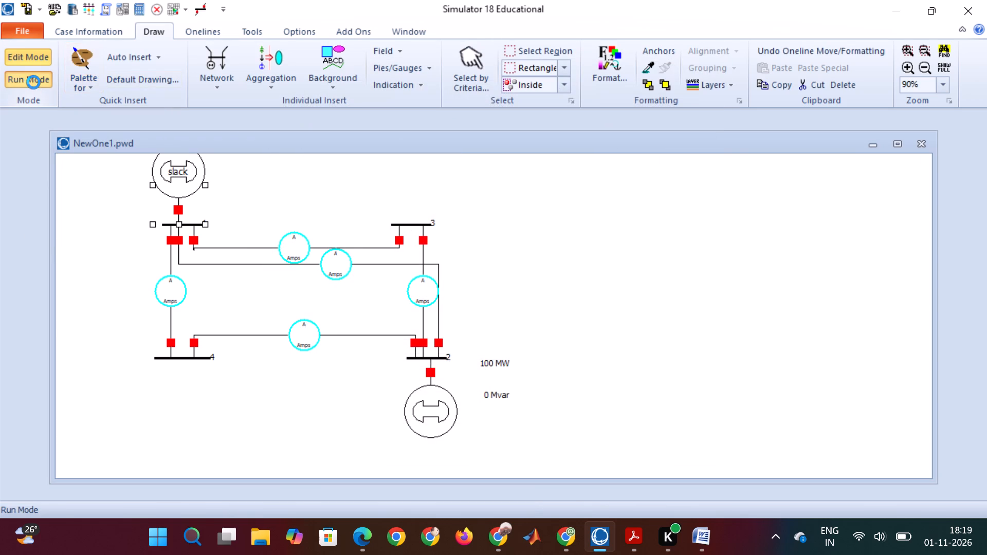
left_click(246, 28)
left_click(270, 52)
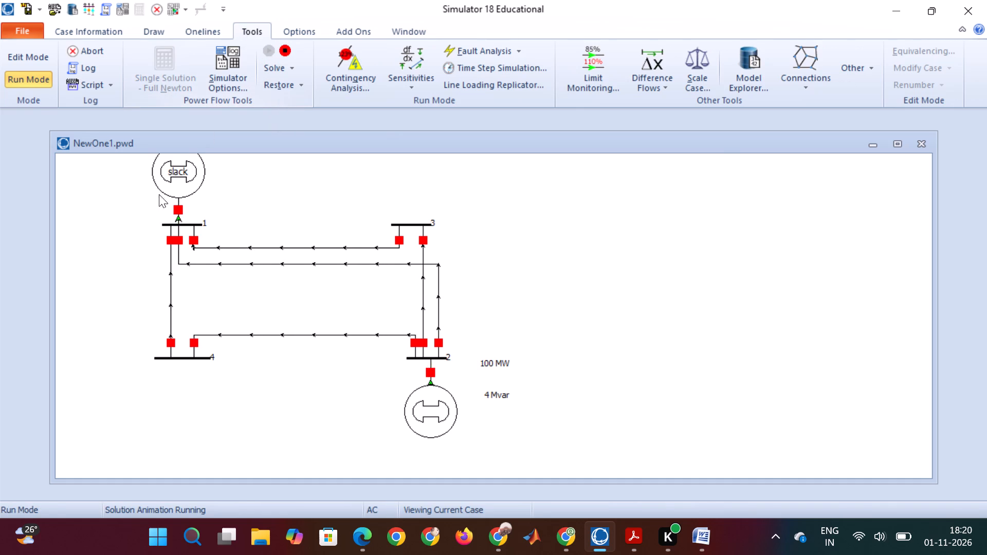
left_click(94, 219)
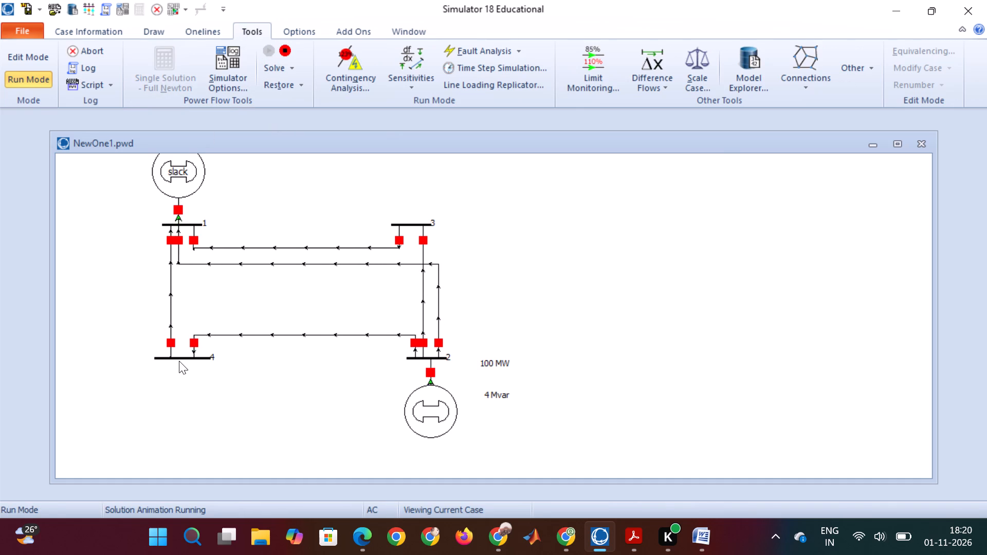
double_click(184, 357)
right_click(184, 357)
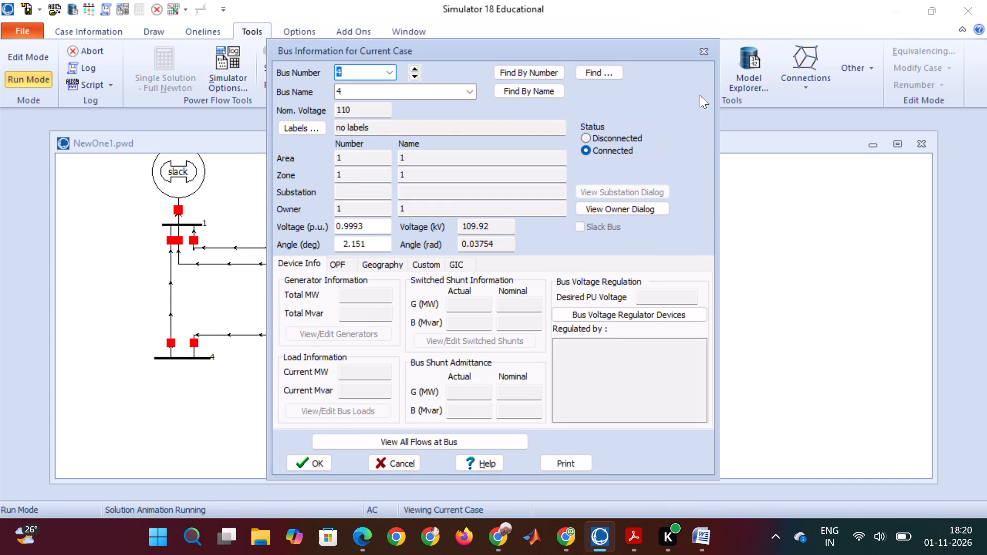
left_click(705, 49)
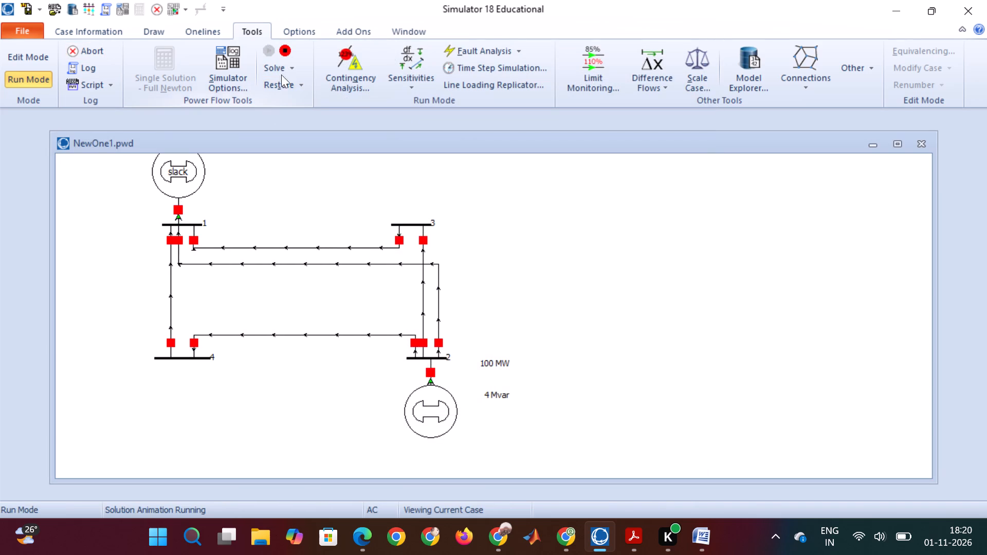
Stop the running power flow simulation.
left_click(286, 53)
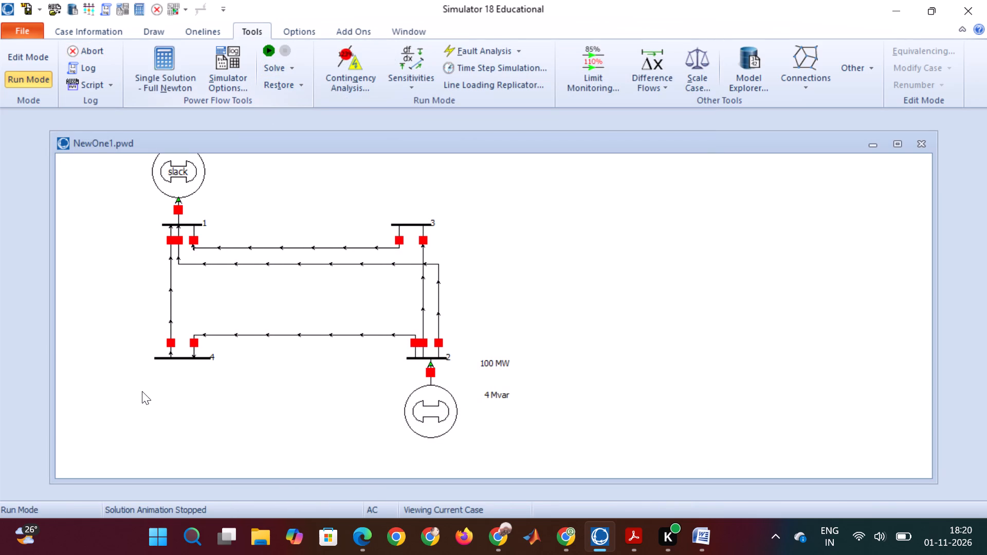
Calculate a single 3 Phase Balanced bus fault at bus 4 in Fault Analysis.
right_click(177, 357)
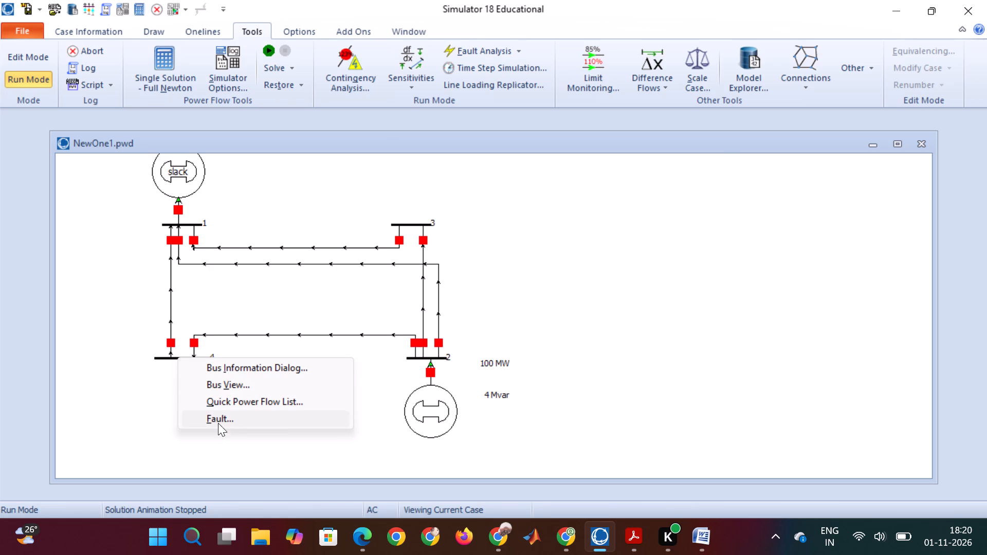
left_click(224, 422)
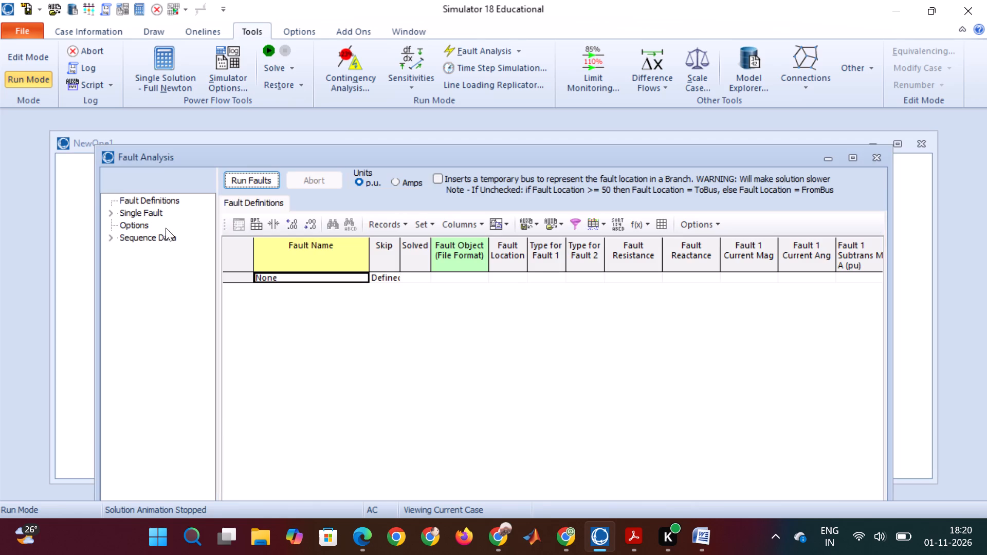
left_click(133, 210)
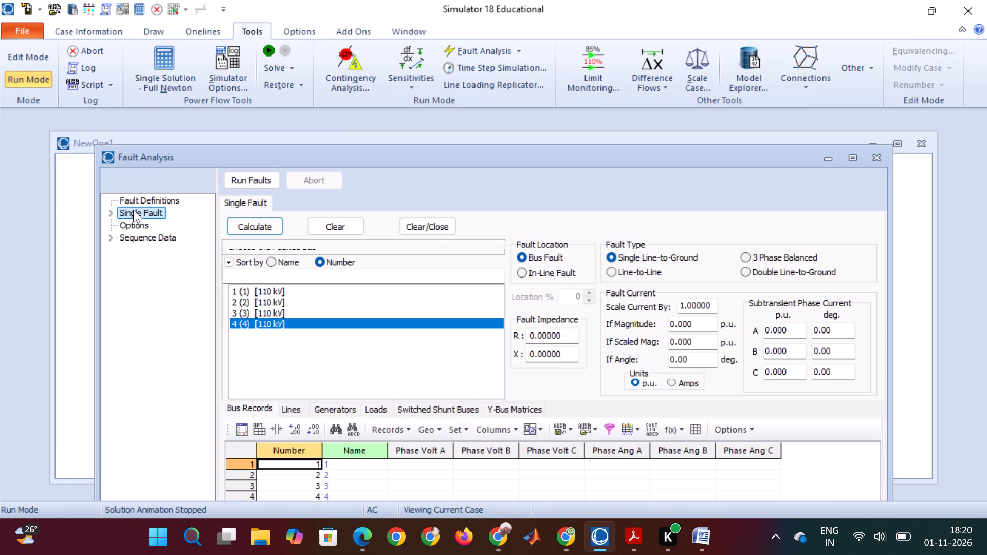
scroll(279, 368, "down", 1)
scroll(468, 361, "down", 2)
scroll(711, 391, "down", 1)
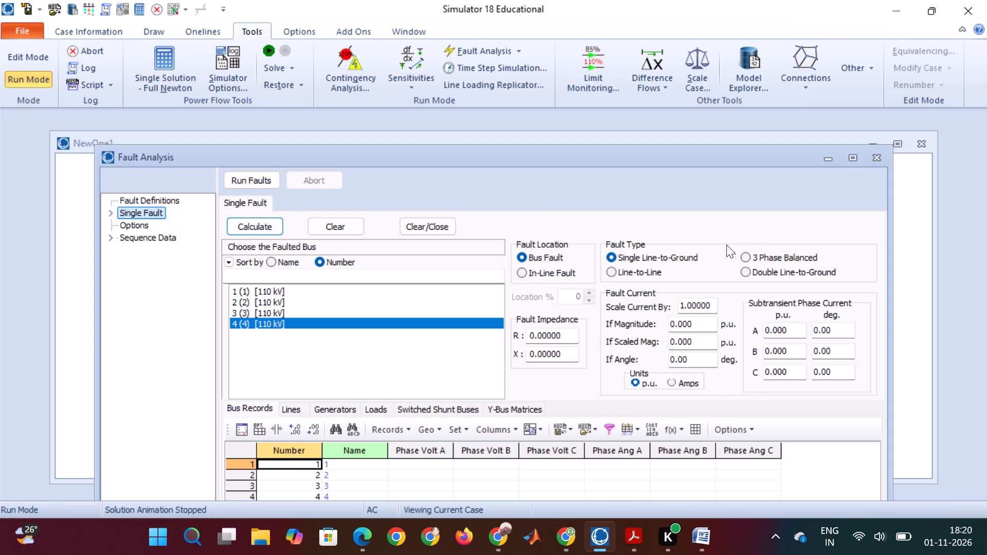
left_click(750, 254)
scroll(750, 254, "down", 1)
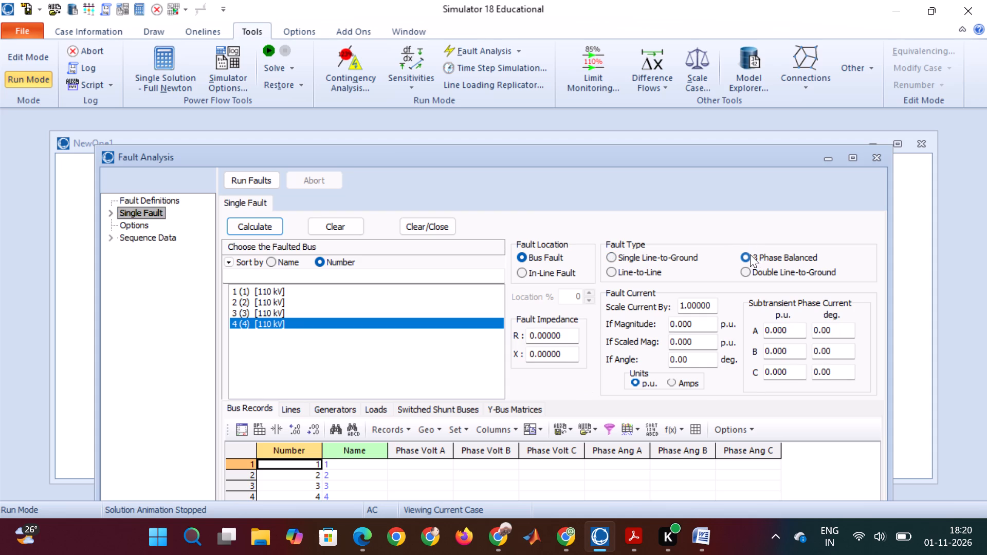
scroll(750, 254, "down", 1)
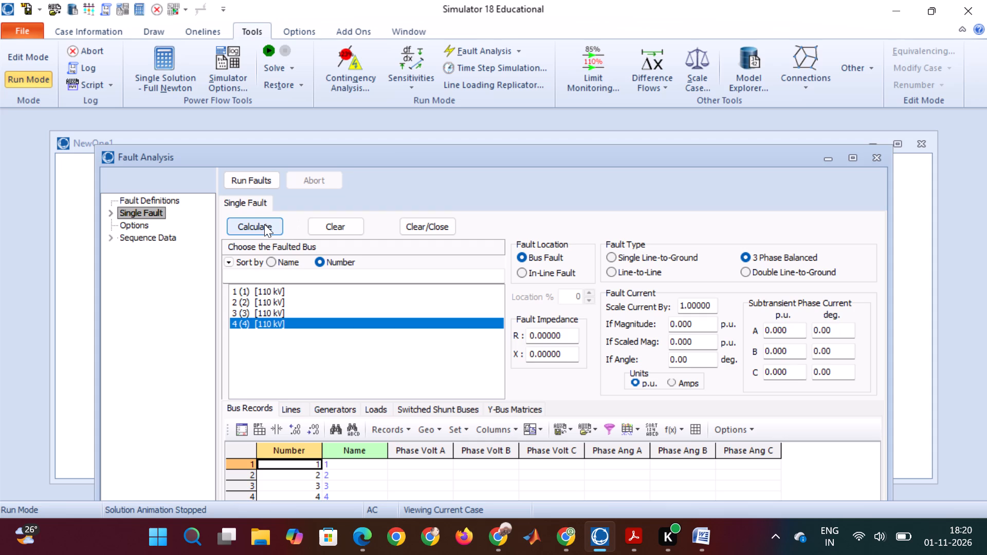
left_click(264, 223)
scroll(346, 340, "down", 2)
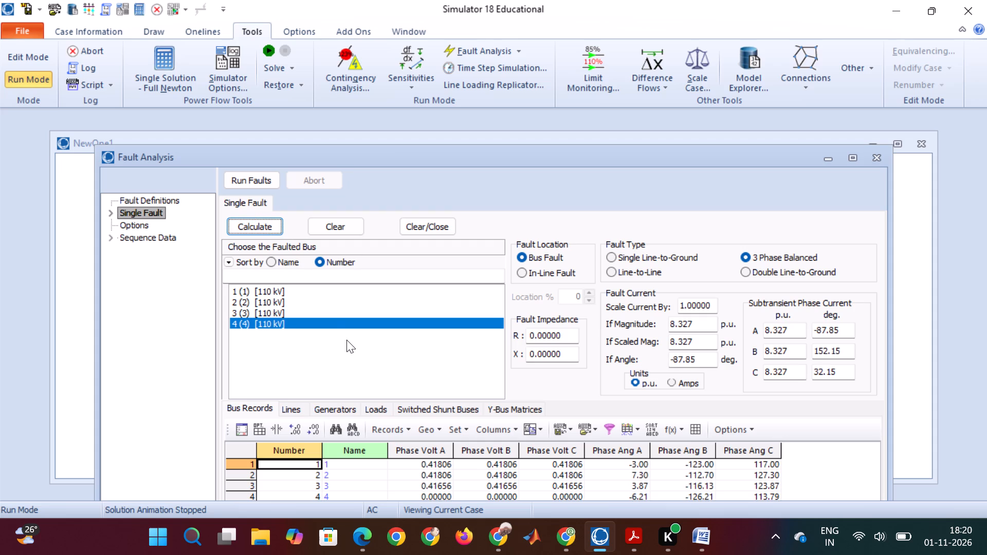
scroll(346, 340, "down", 2)
Check the fault analysis pre-fault profile and oneline display options, and minimise the Fault Analysis window.
left_click(127, 227)
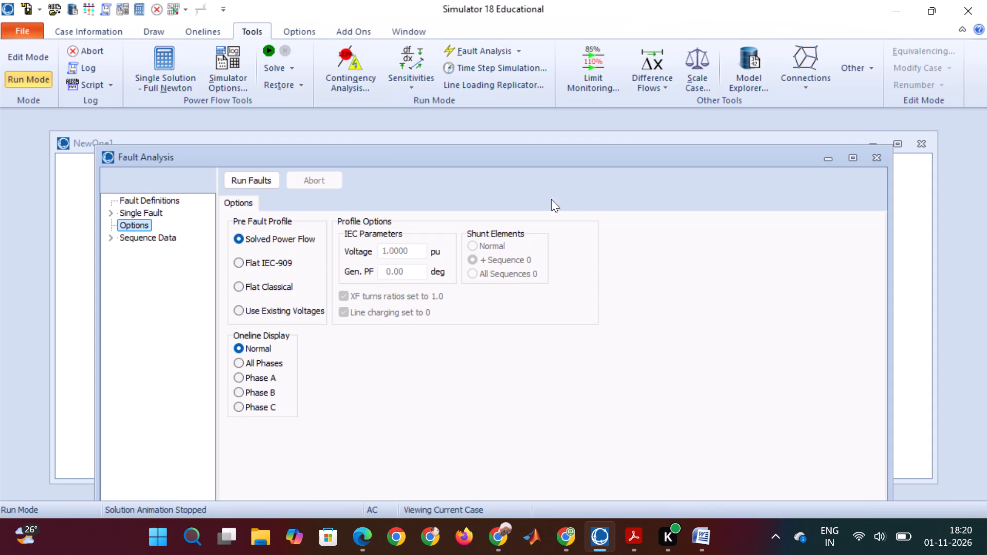
left_click(832, 158)
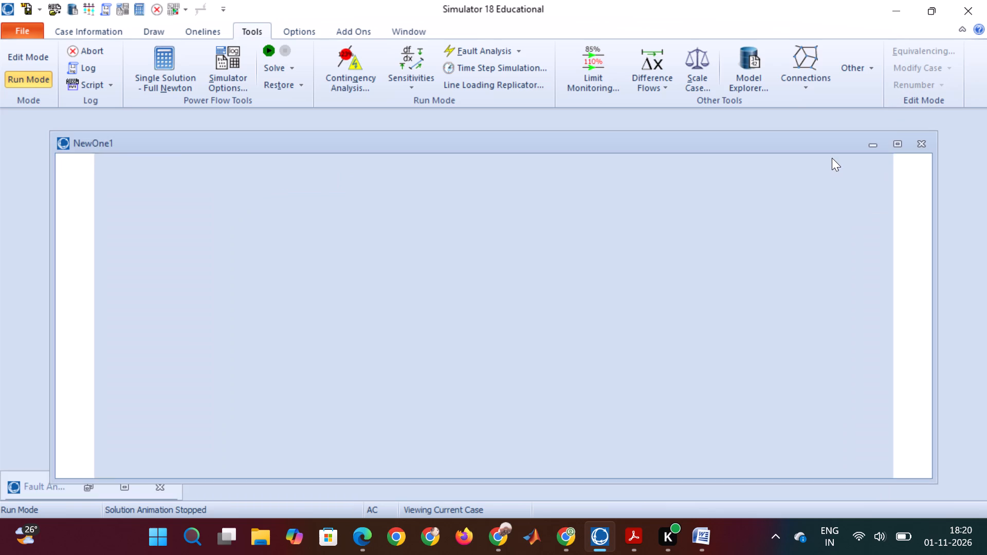